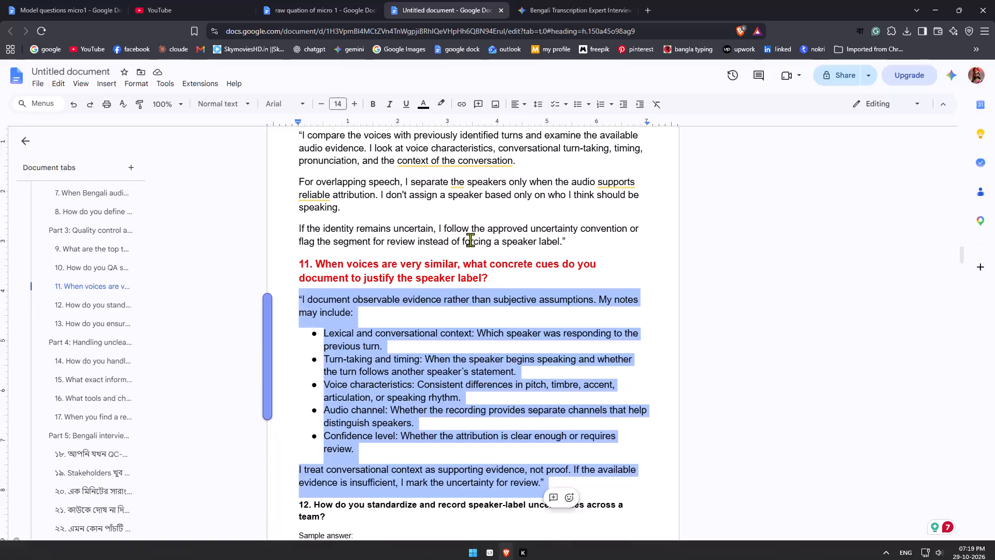
Format the question 12 heading about speaker-label uncertainties at font size 16 in red.
scroll(504, 277, "down", 4)
left_click(379, 309)
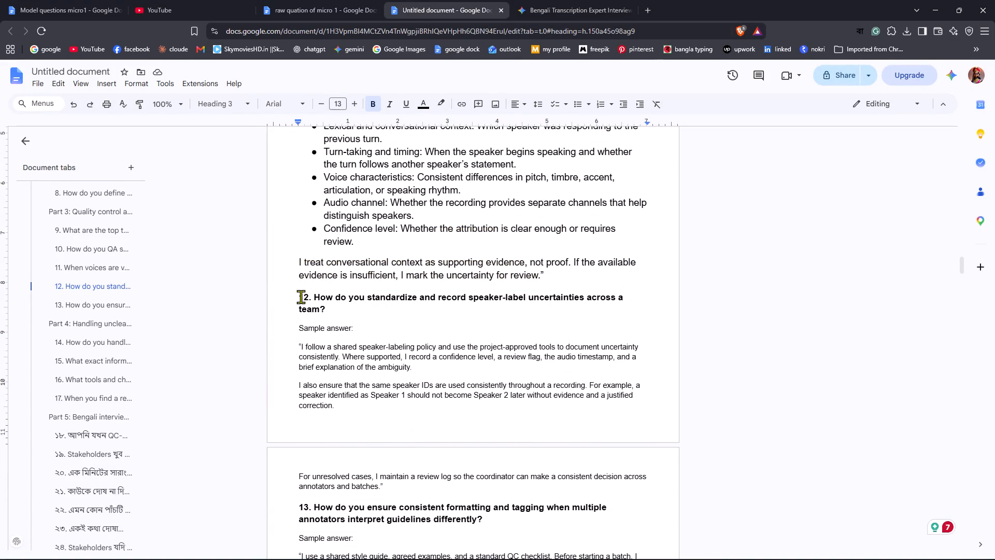
left_click_drag(298, 296, 337, 312)
triple_click(351, 107)
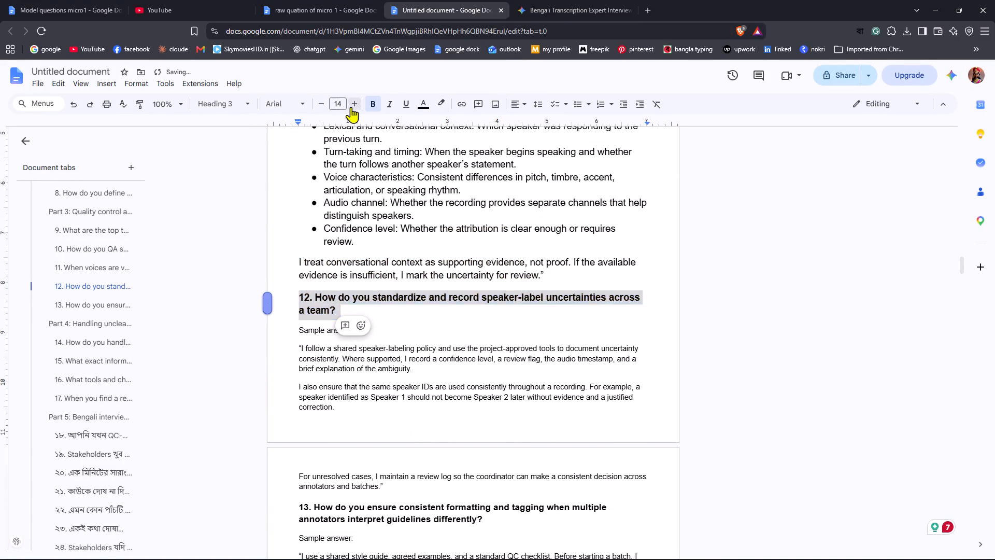
left_click(430, 105)
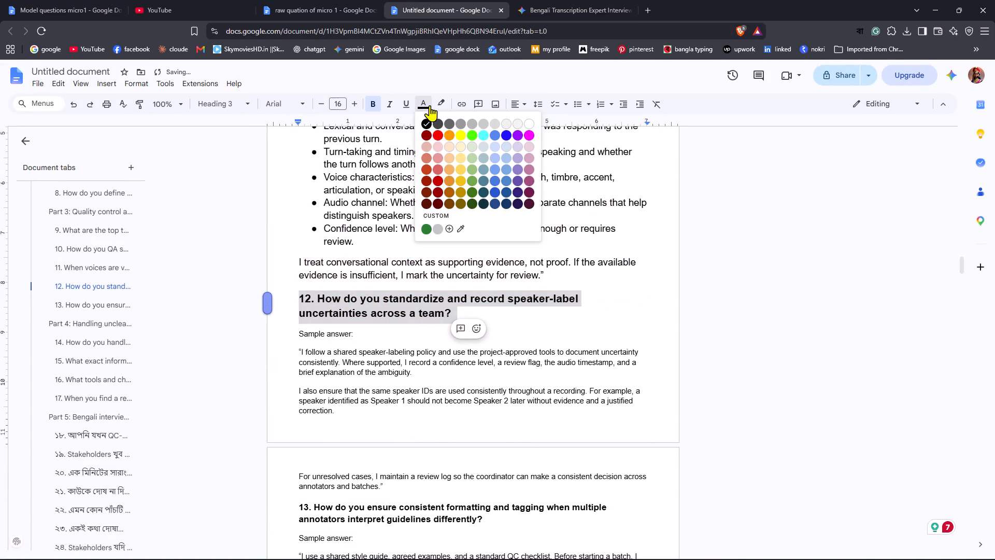
left_click(438, 131)
left_click(544, 315)
Delete the "Sample answer:" line beneath the question 12 heading.
left_click_drag(294, 330, 306, 330)
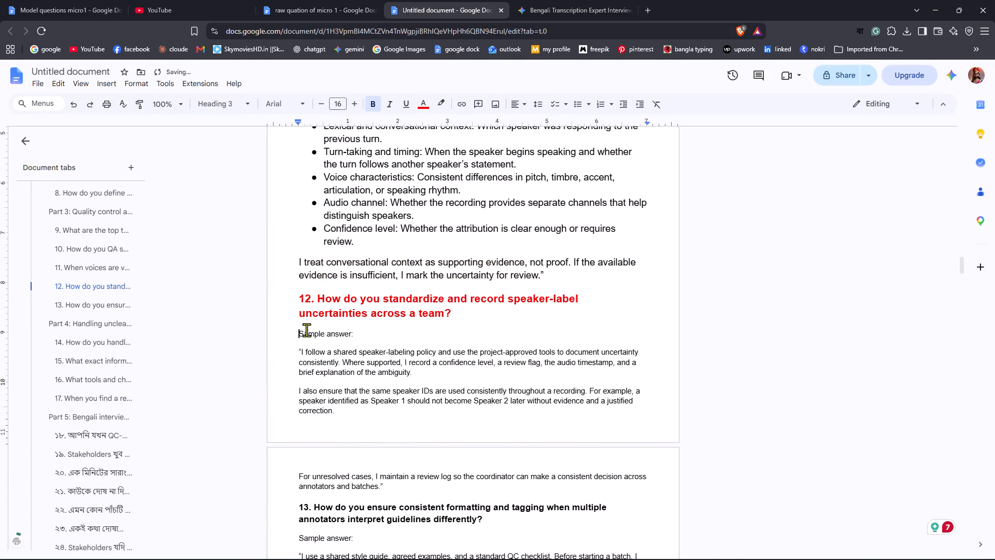
left_click_drag(306, 330, 361, 329)
key("BackSpace")
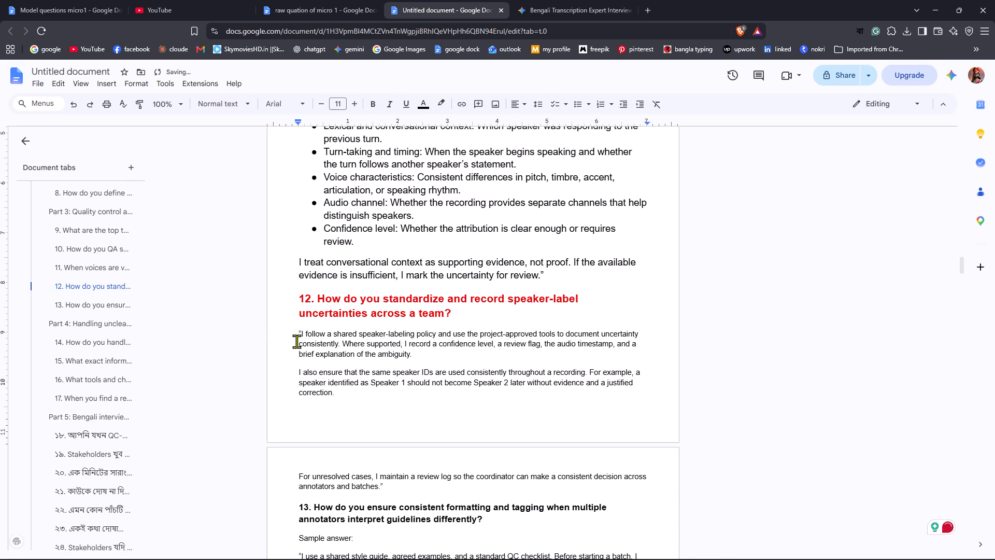
Set all three paragraphs of the question 12 answer to font size 15.
left_click_drag(292, 332, 380, 482)
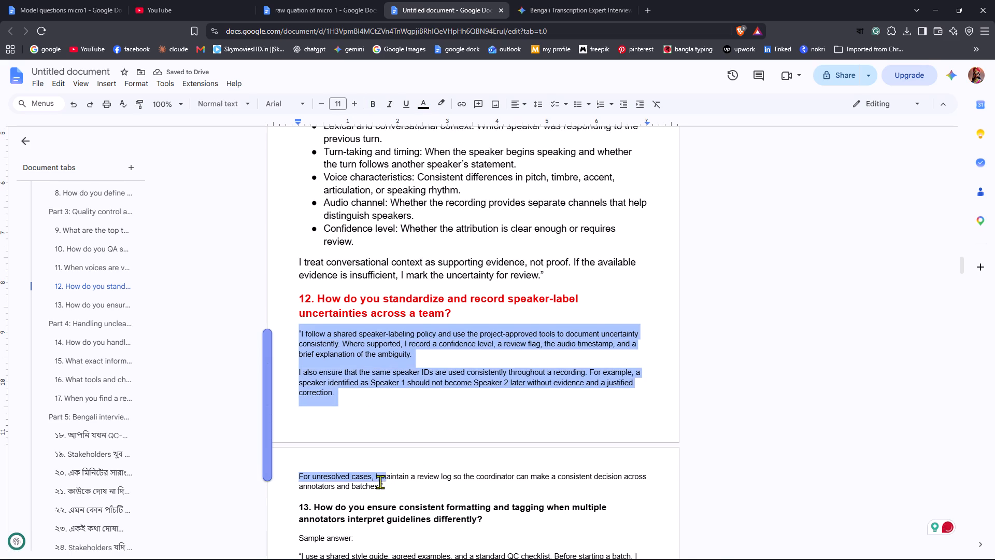
left_click_drag(380, 482, 392, 488)
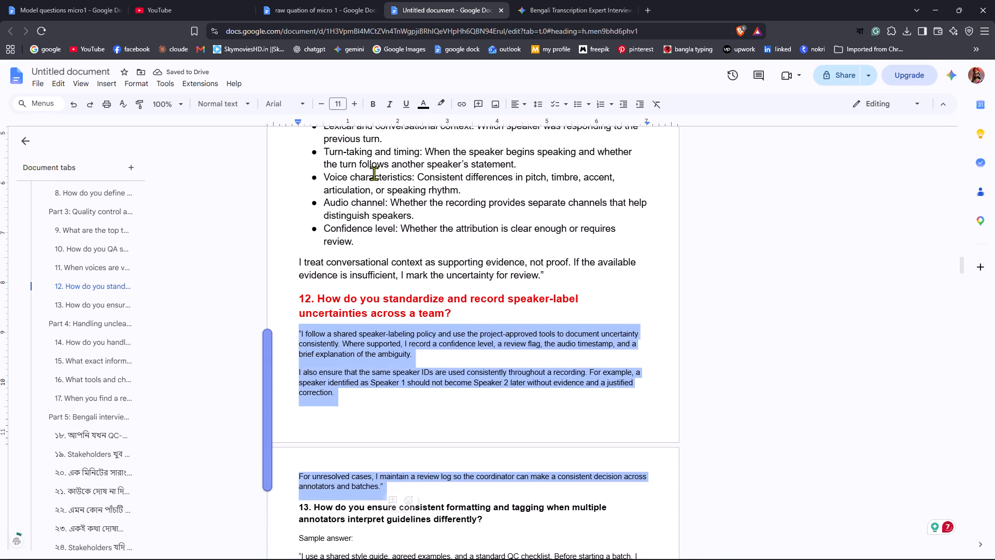
left_click(360, 113)
left_click(355, 105)
left_click(355, 104)
left_click(354, 104)
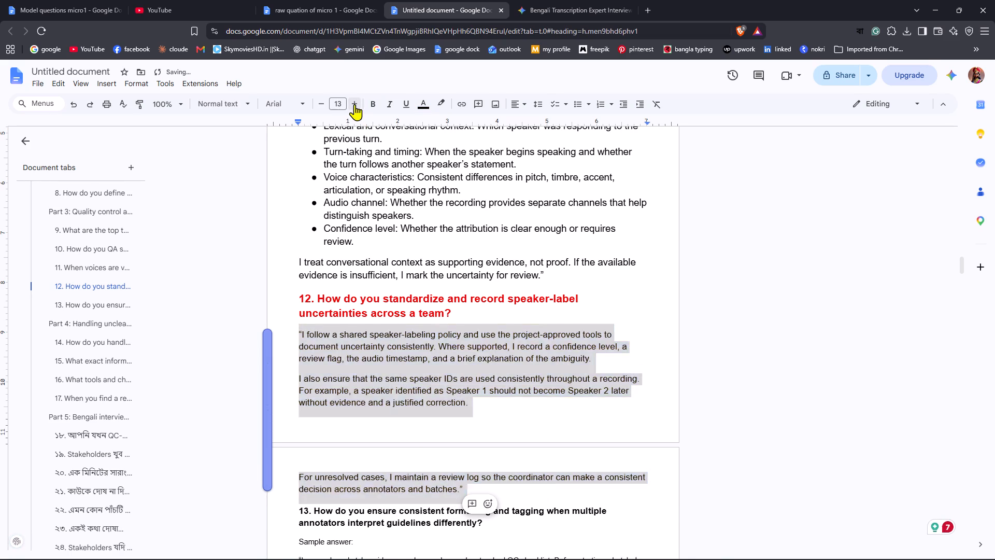
left_click(354, 104)
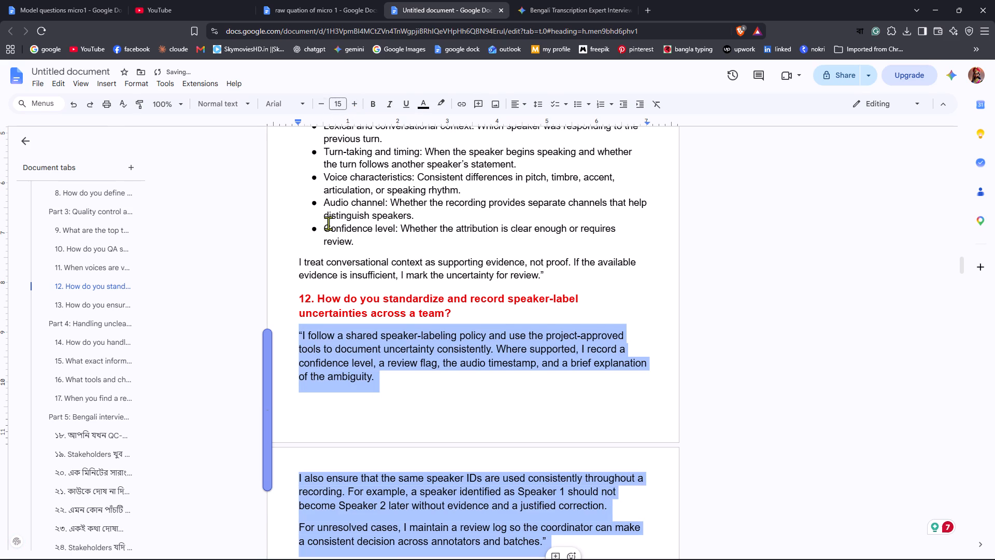
left_click(519, 312)
Insert five blank lines before the question 12 heading so that it starts on a new page.
left_click(301, 297)
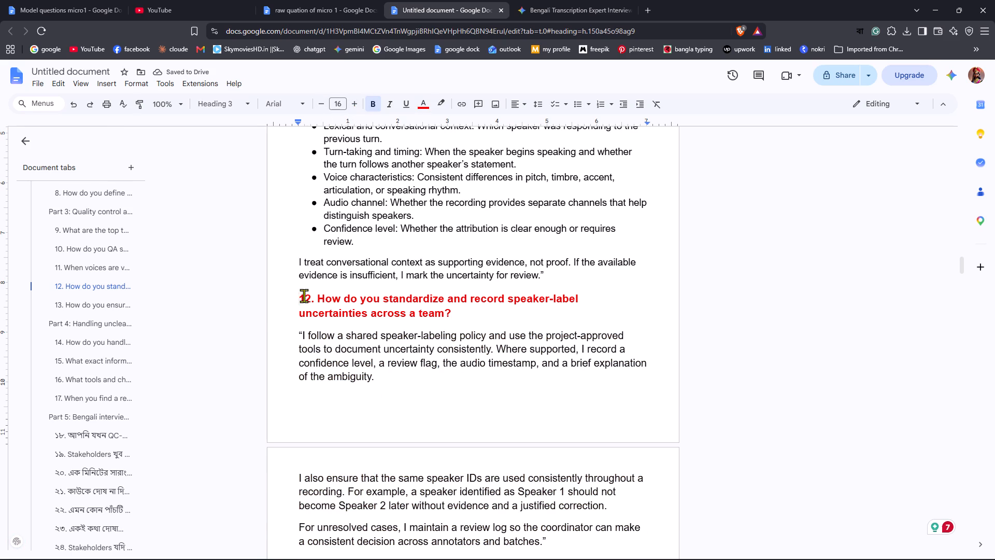
key("Return")
key("Return")
key("Return")
key("Return")
key("Return")
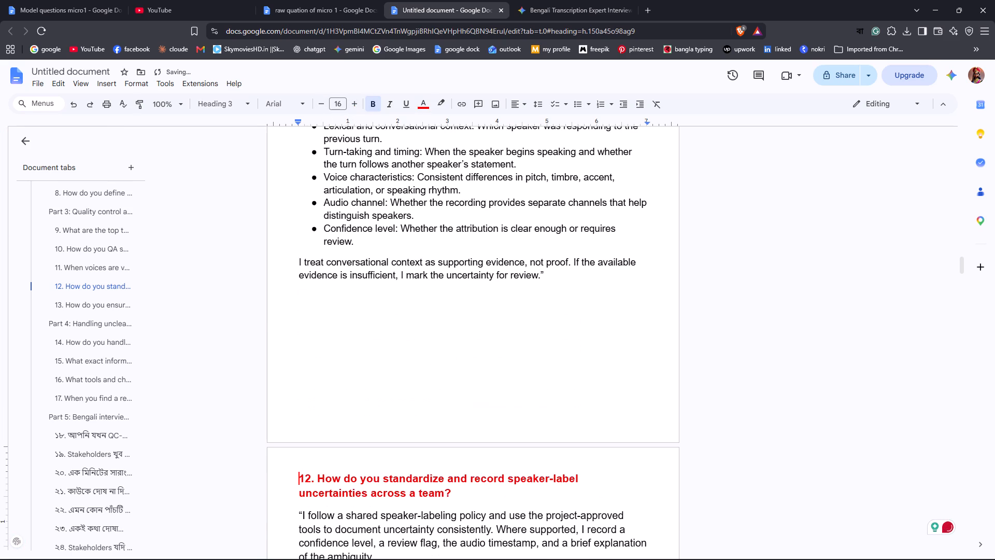
Review the formatting of the earlier questions and answers, from the document's first page through question 12.
scroll(304, 296, "up", 18)
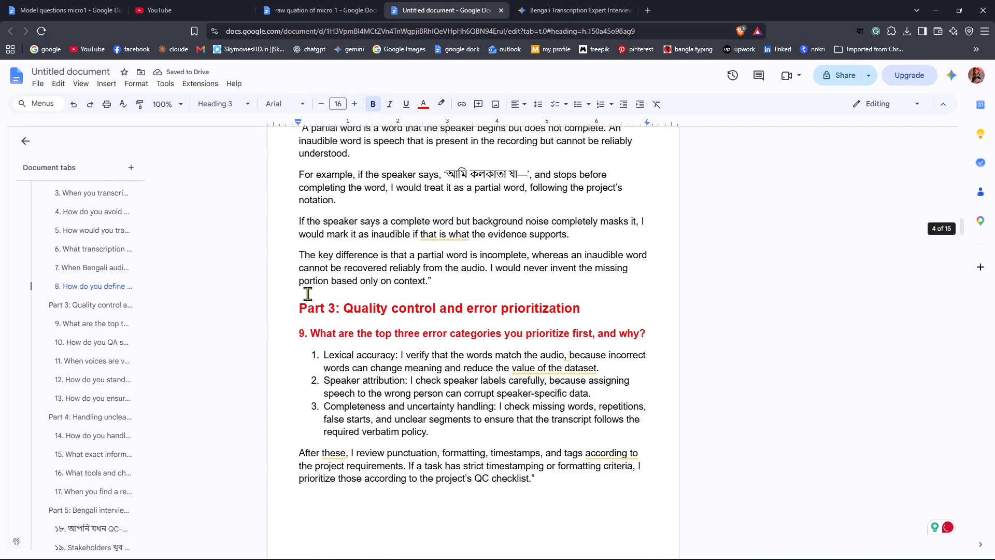
scroll(307, 293, "up", 10)
scroll(307, 293, "up", 17)
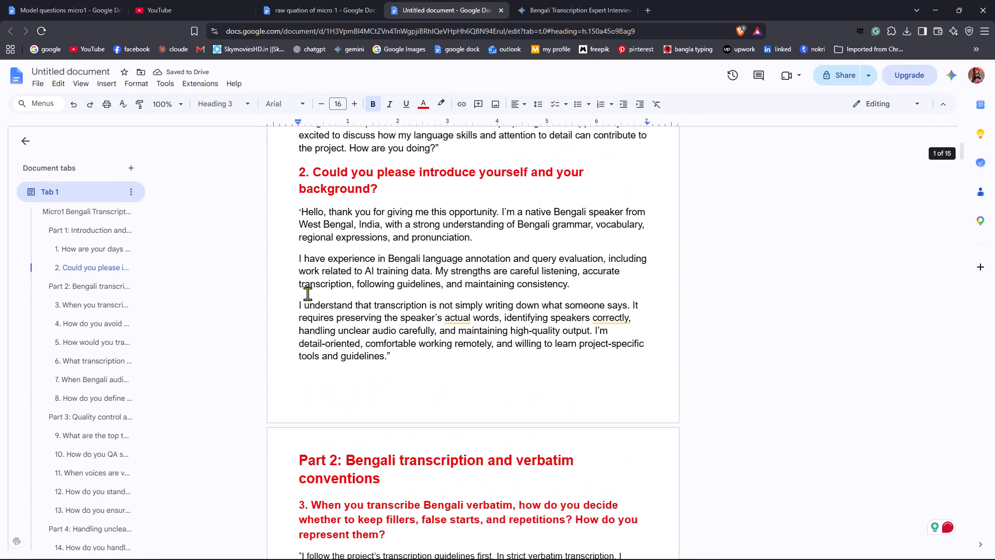
scroll(307, 293, "up", 14)
scroll(307, 293, "down", 12)
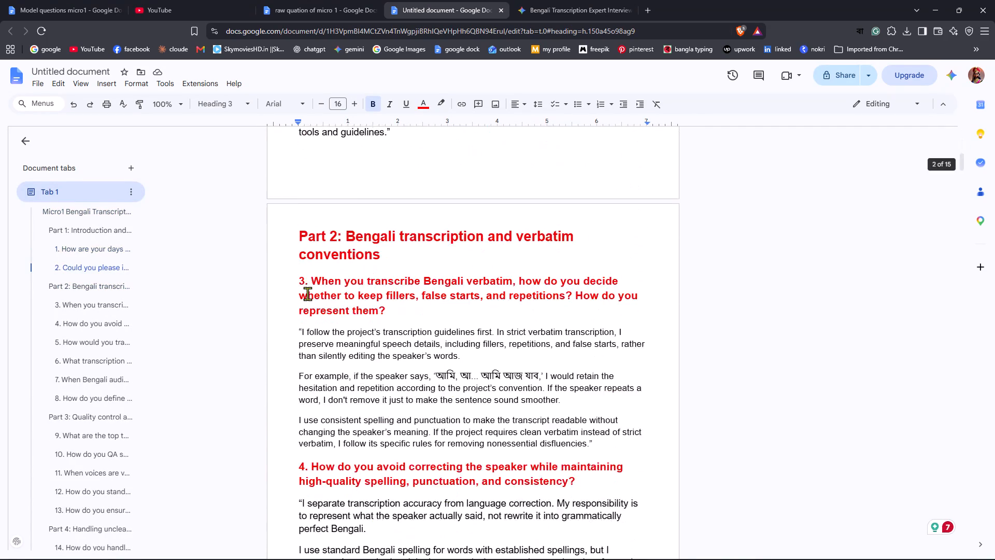
scroll(307, 293, "down", 20)
scroll(307, 293, "down", 16)
scroll(315, 293, "down", 8)
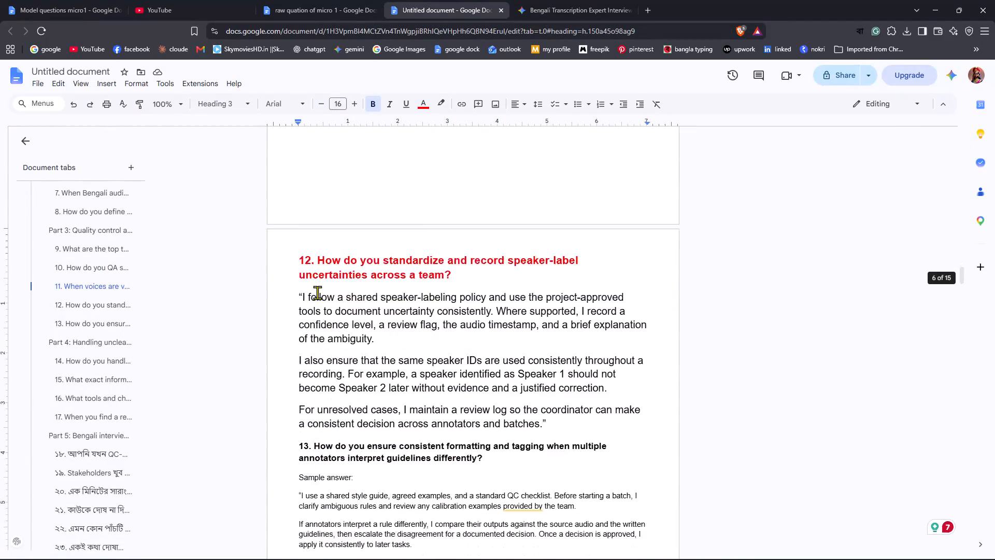
Format the question 13 heading about consistent formatting and tagging at font size 16 in red.
scroll(319, 291, "down", 4)
scroll(316, 278, "up", 1)
left_click_drag(298, 225, 420, 243)
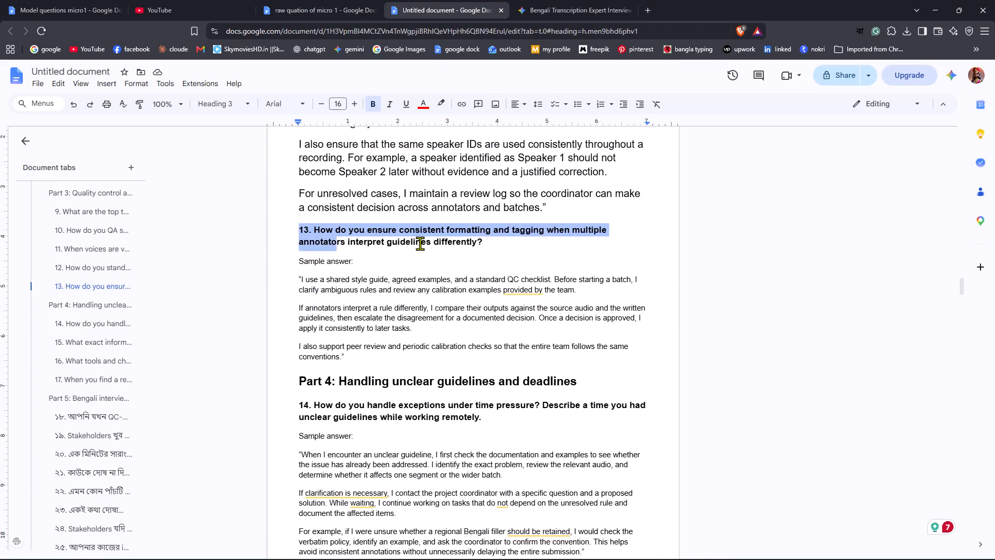
left_click_drag(420, 243, 500, 245)
left_click(357, 95)
triple_click(353, 103)
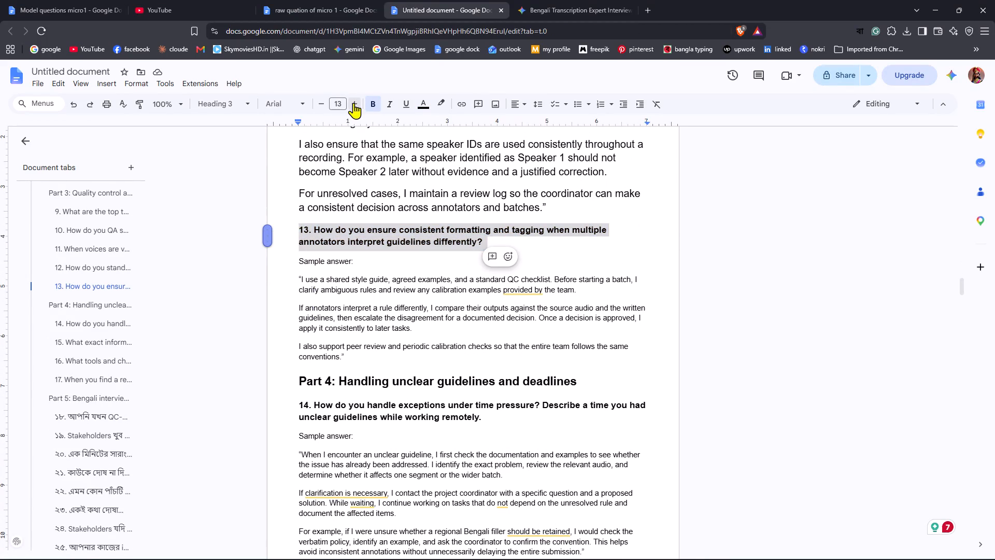
left_click(422, 100)
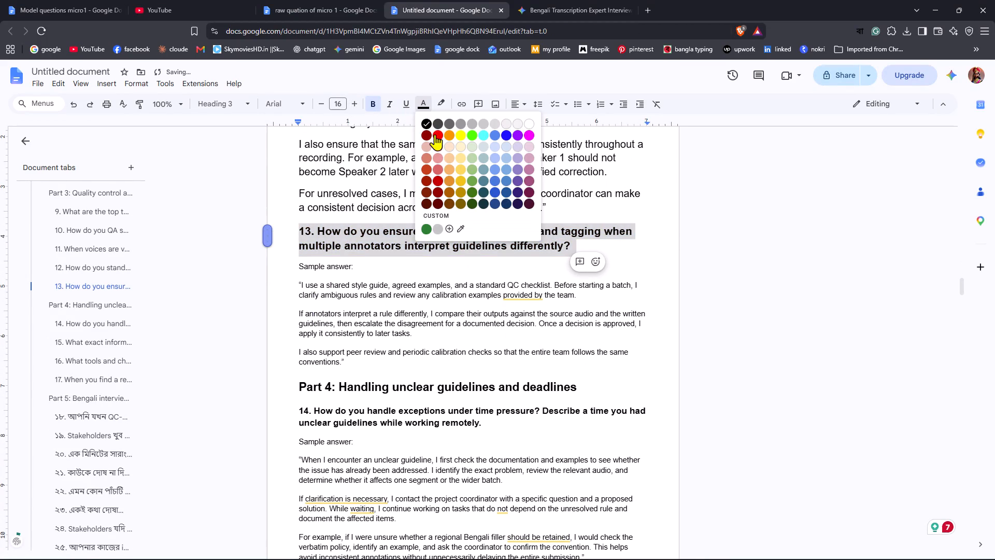
left_click(435, 134)
Delete the "Sample answer:" line beneath the question 13 heading.
left_click_drag(360, 266, 291, 263)
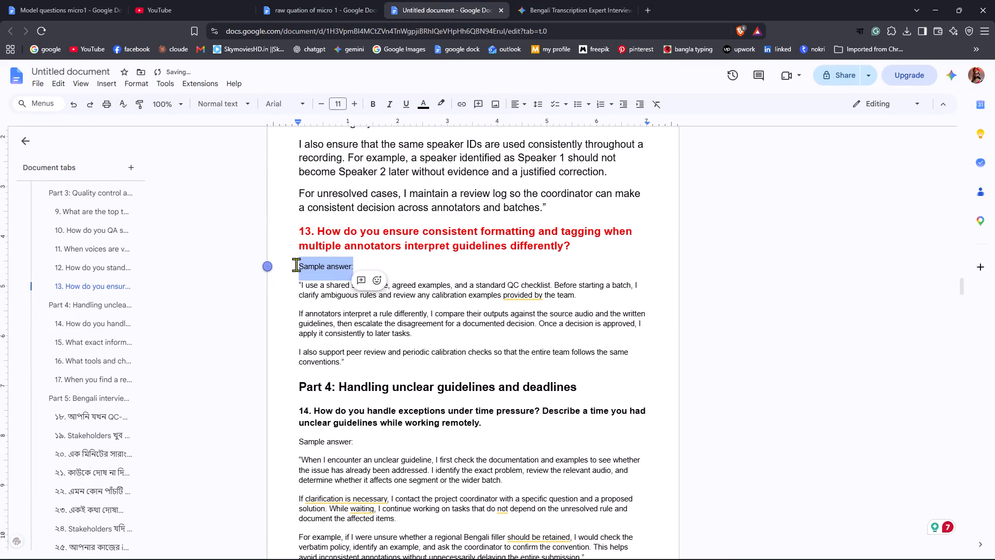
key("BackSpace")
key("BackSpace")
Set all three paragraphs of the question 13 answer to font size 14.
left_click_drag(296, 265, 371, 319)
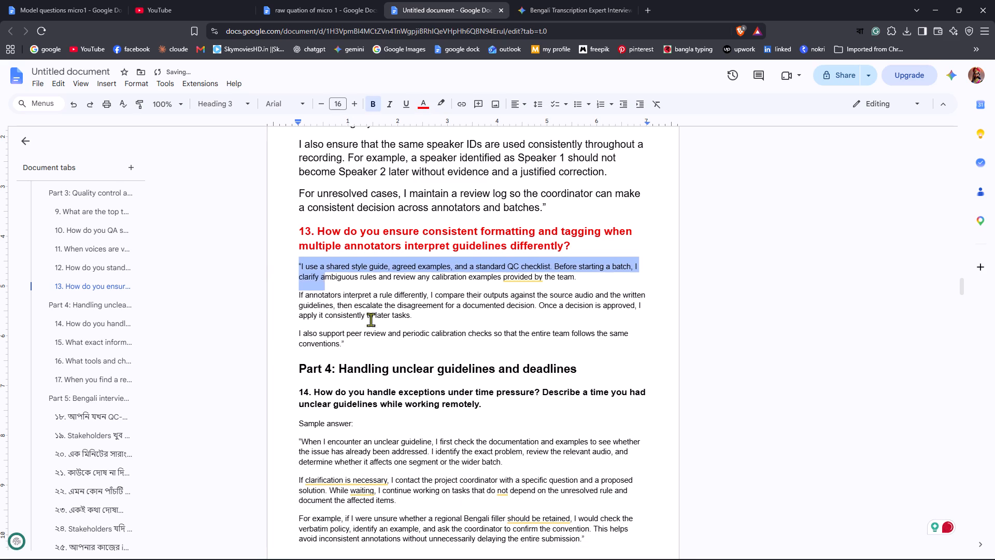
left_click_drag(371, 319, 381, 341)
double_click(349, 100)
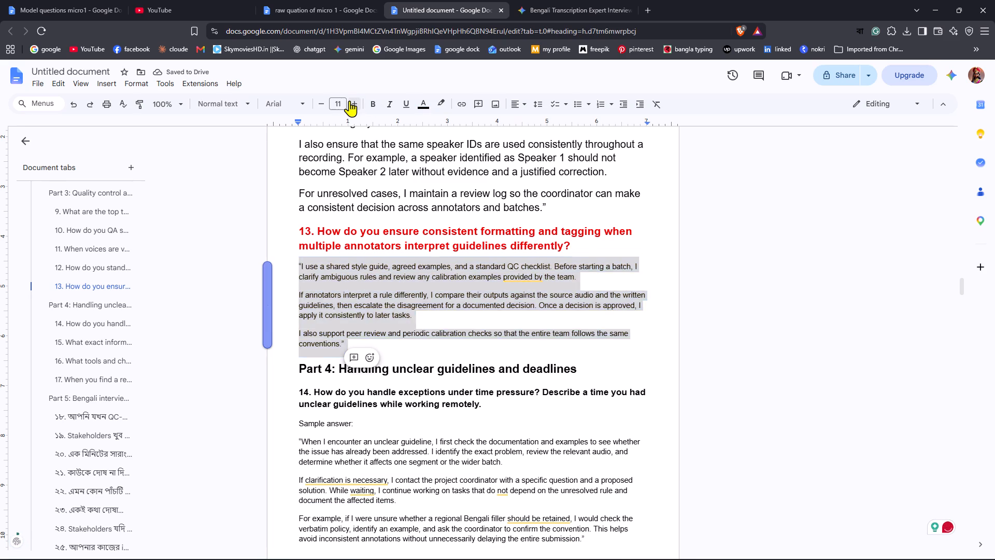
left_click(349, 101)
Enlarge the "Part 4: Handling unclear guidelines and deadlines" and question 14 headings by three points and colour both red.
scroll(420, 302, "down", 2)
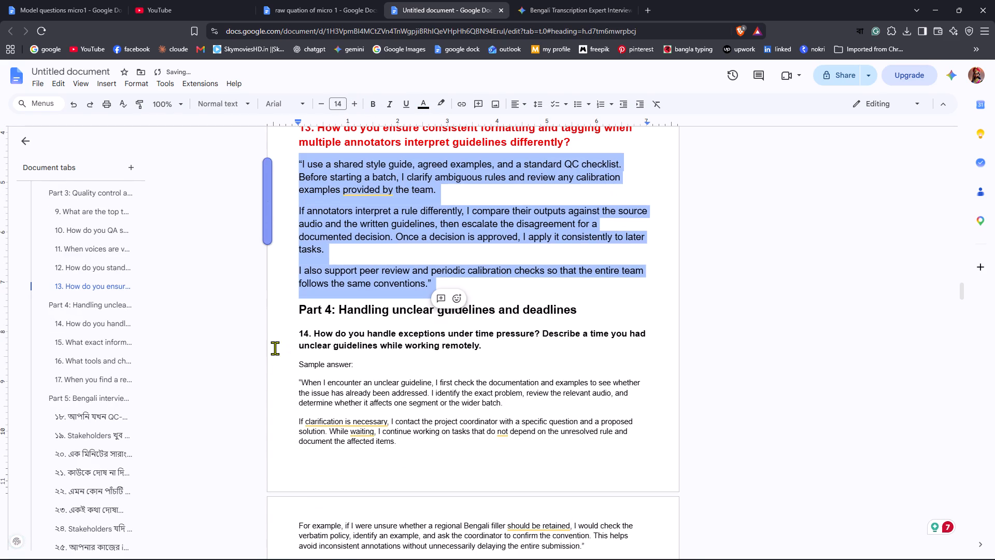
left_click(288, 324)
left_click_drag(294, 307, 502, 346)
double_click(355, 109)
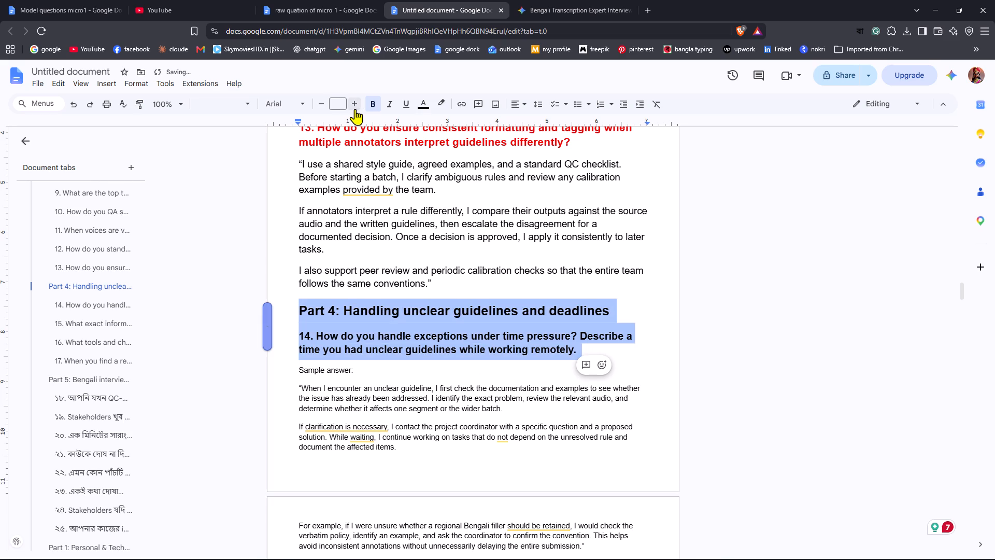
left_click(427, 105)
left_click(439, 131)
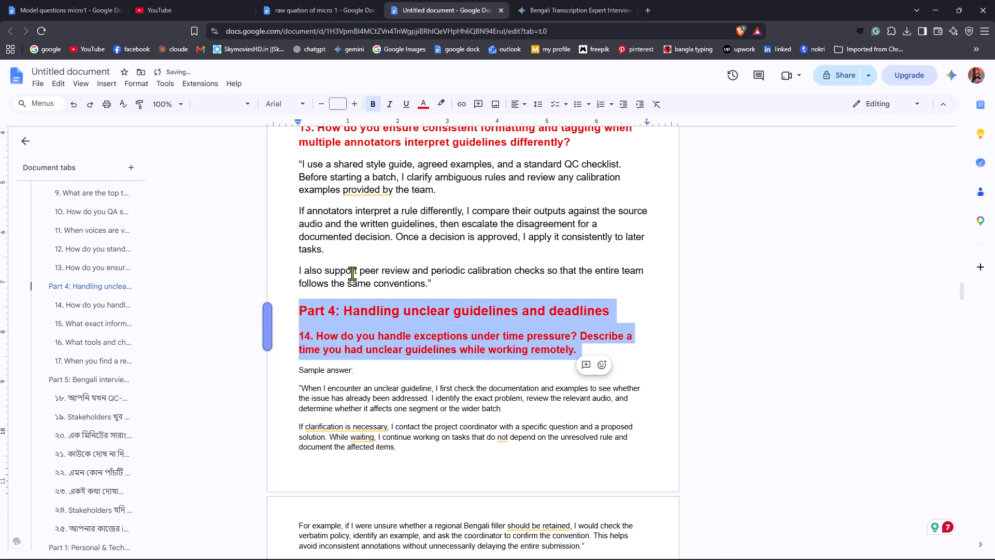
left_click(356, 106)
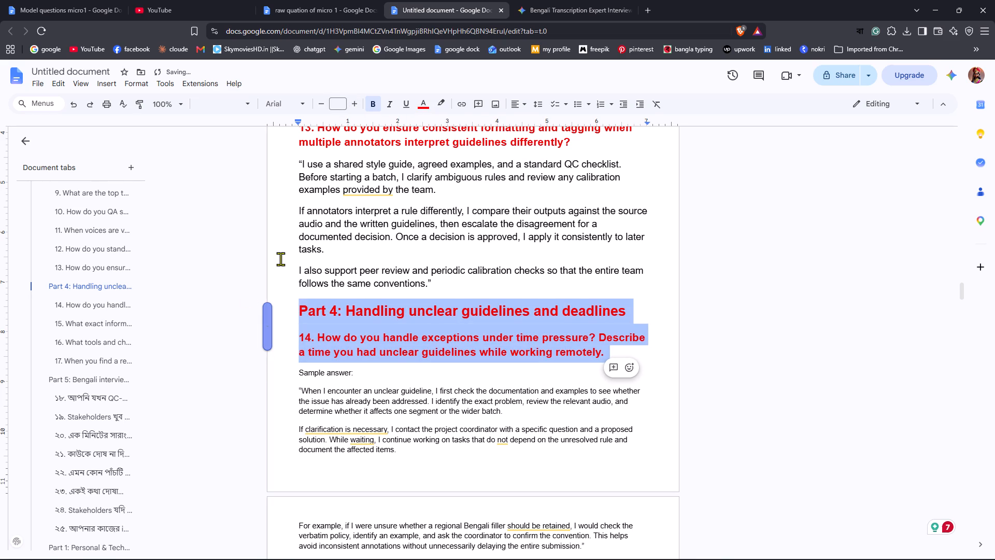
left_click(281, 257)
Delete the "Sample answer:" line beneath the question 14 heading.
left_click_drag(292, 371, 363, 378)
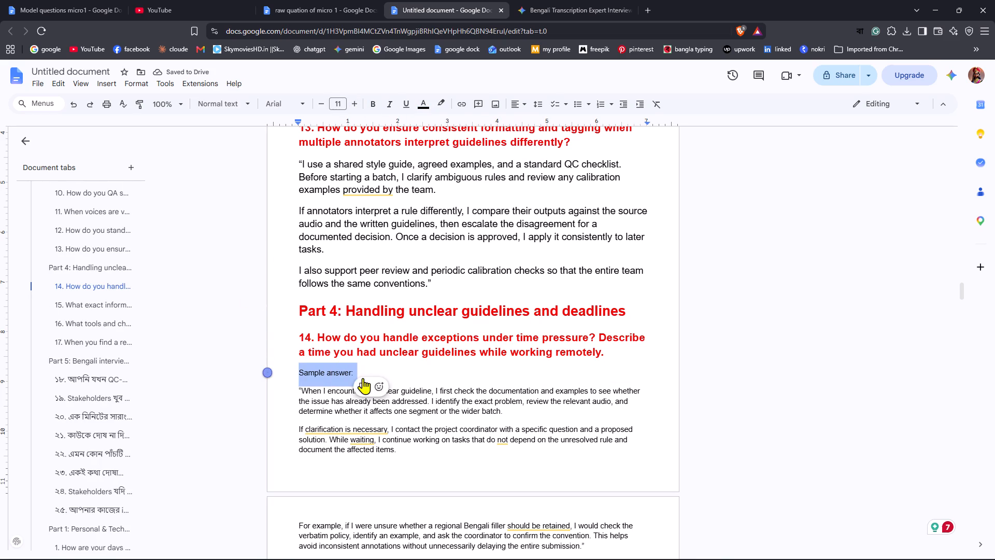
key("BackSpace")
Set the whole question 14 answer, including the hypothetical-example note on the following page, to font size 14.
left_click_drag(290, 366, 464, 492)
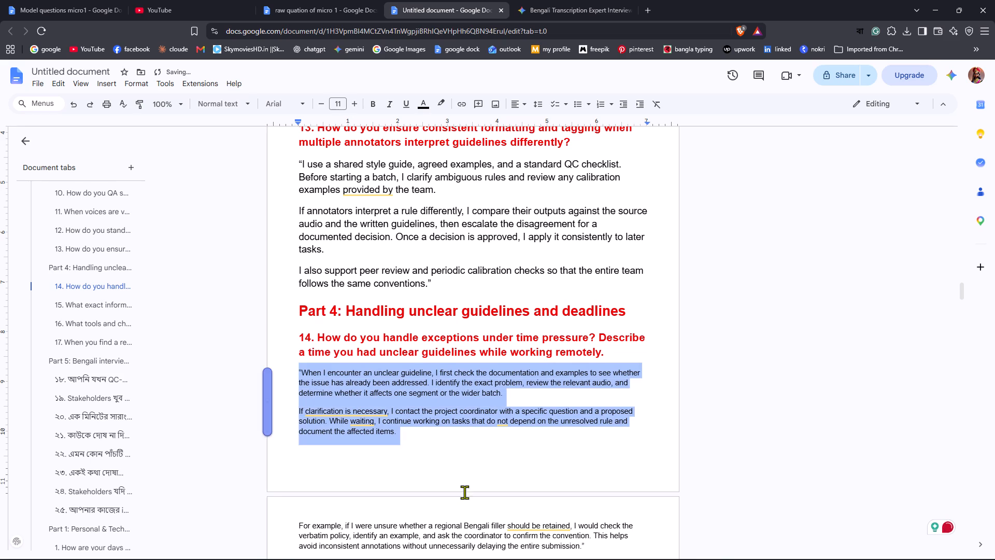
left_click_drag(464, 492, 599, 457)
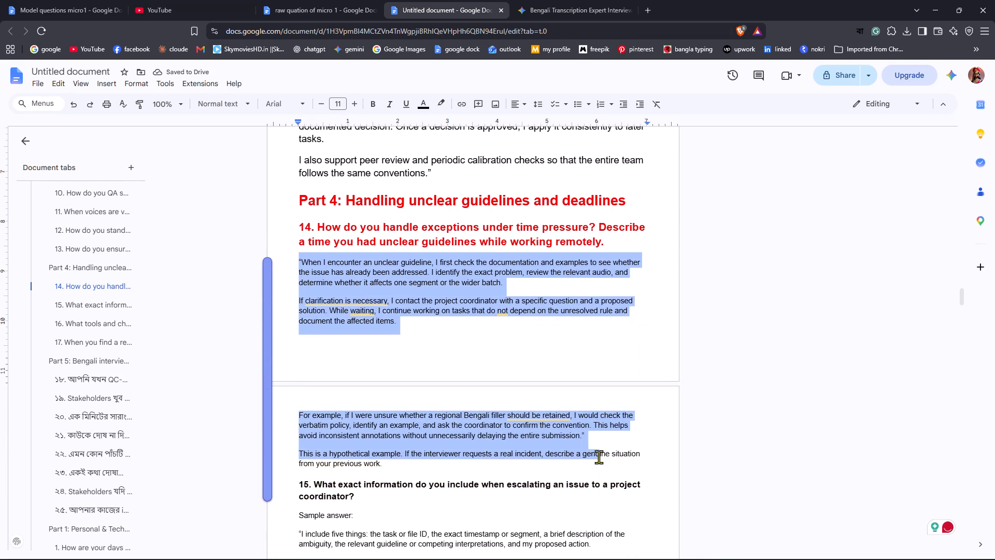
left_click_drag(599, 457, 606, 463)
left_click(353, 99)
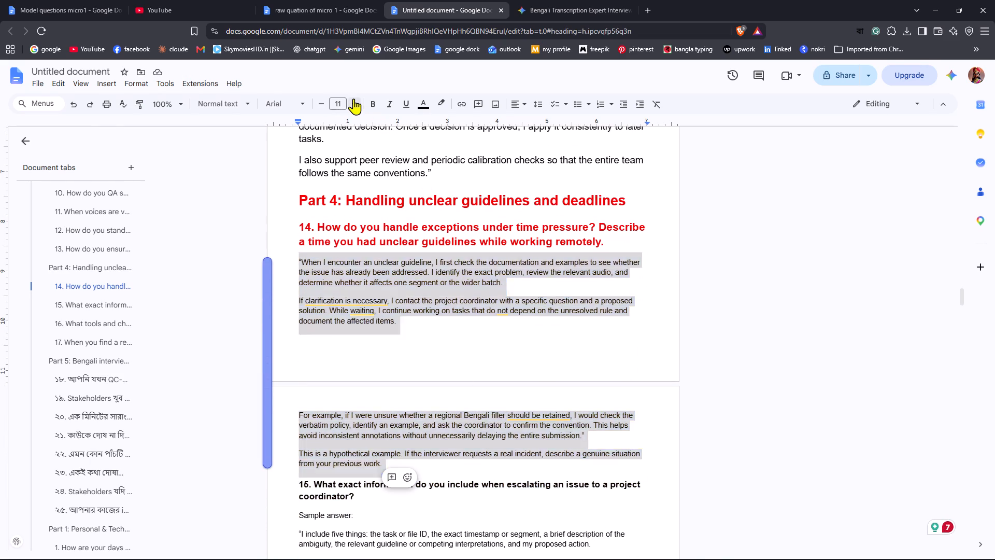
left_click(353, 99)
left_click(353, 99)
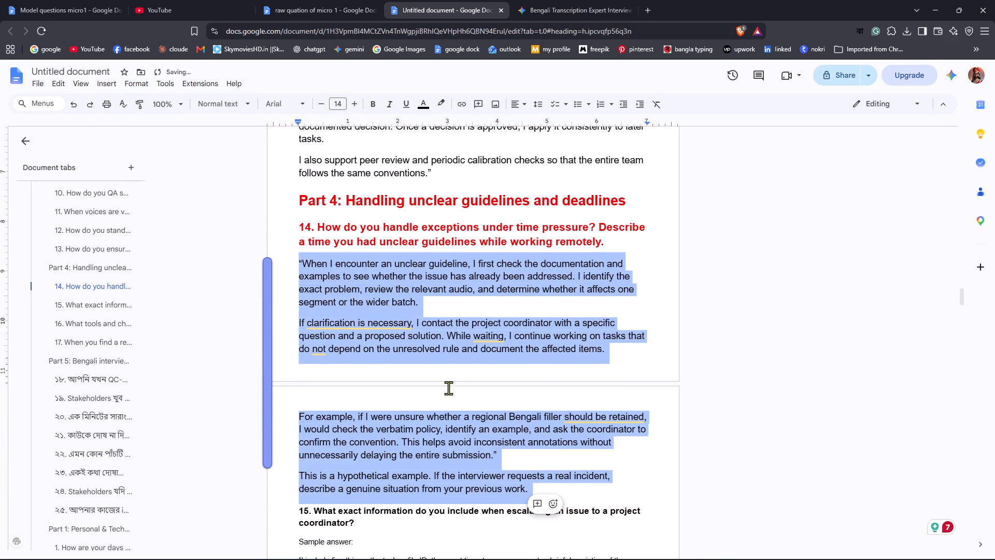
left_click(460, 373)
Format the question 15 heading about escalating an issue to a project coordinator at font size 17 in red.
scroll(460, 373, "up", 3)
scroll(509, 340, "down", 3)
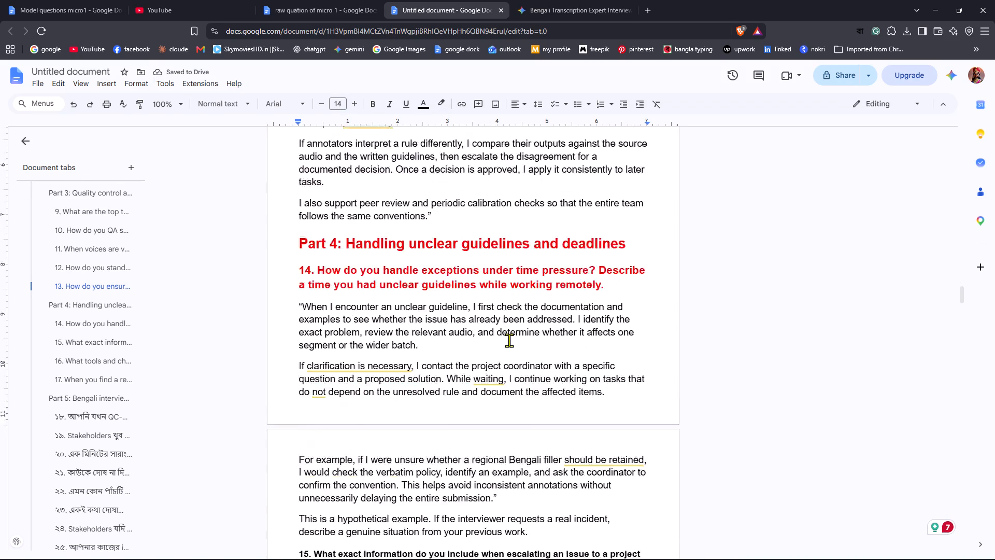
scroll(509, 340, "down", 5)
left_click_drag(294, 256, 364, 264)
double_click(358, 104)
left_click(358, 104)
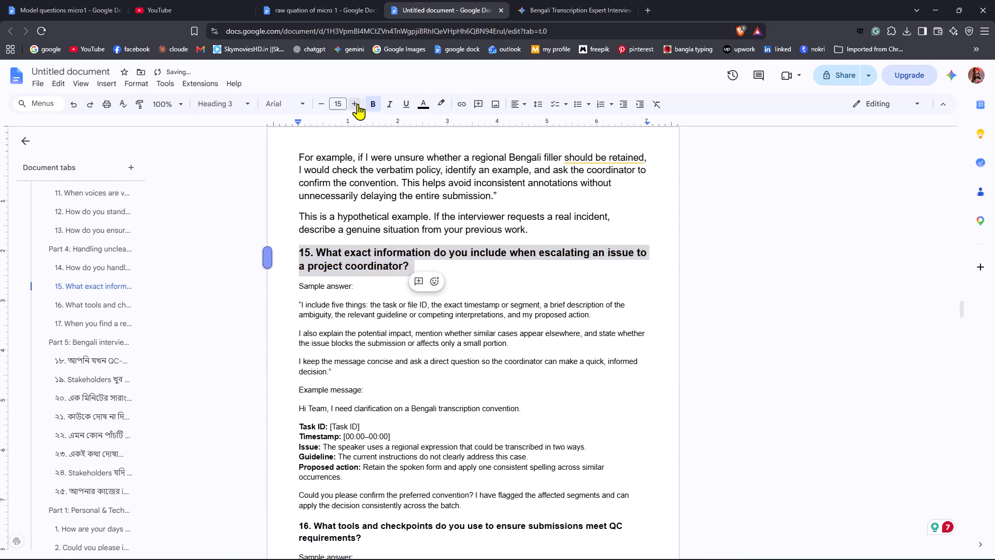
left_click(356, 104)
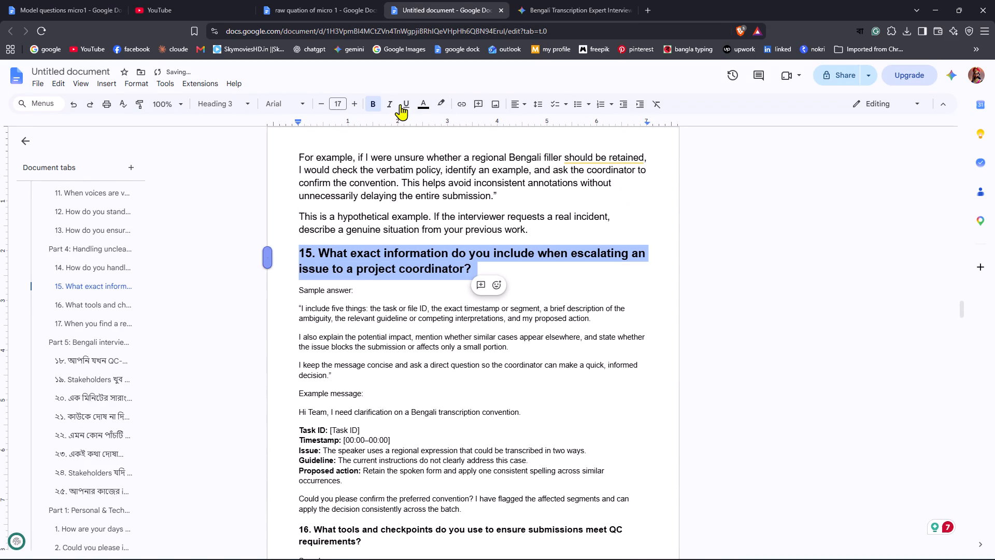
left_click(427, 104)
left_click(436, 138)
Delete the "Sample answer:" text beneath the question 15 heading.
left_click(381, 288)
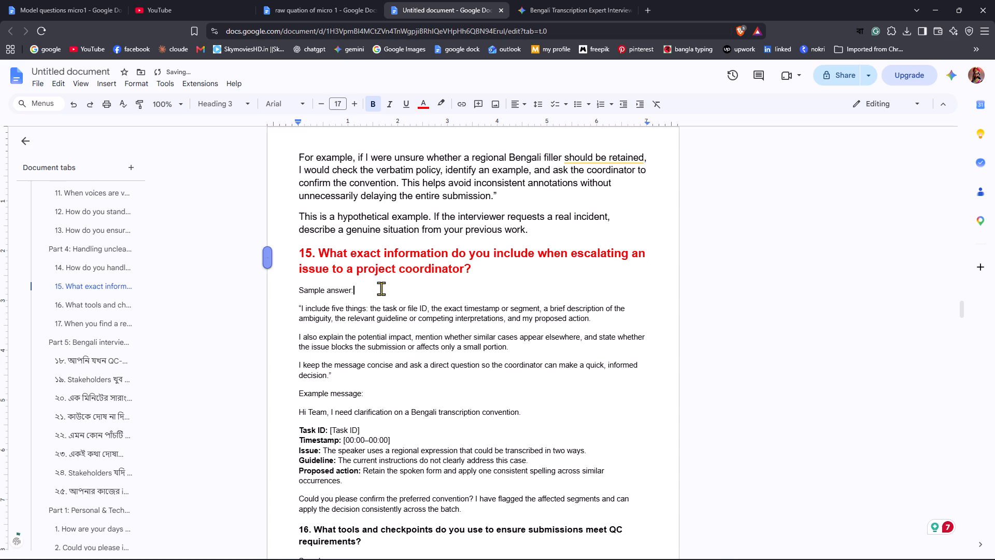
left_click_drag(390, 296, 291, 289)
key("BackSpace")
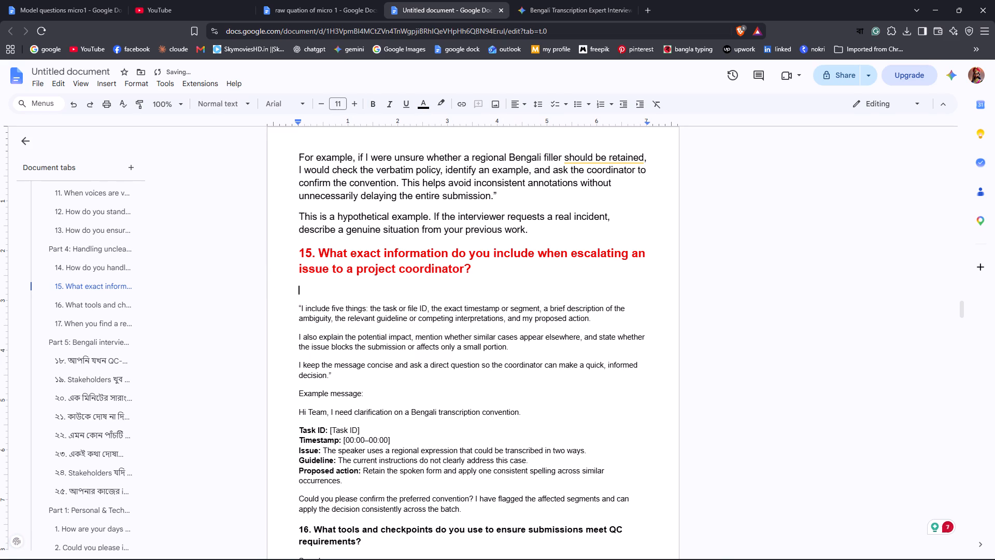
Remove the empty line between the question 15 heading and its answer.
key("BackSpace")
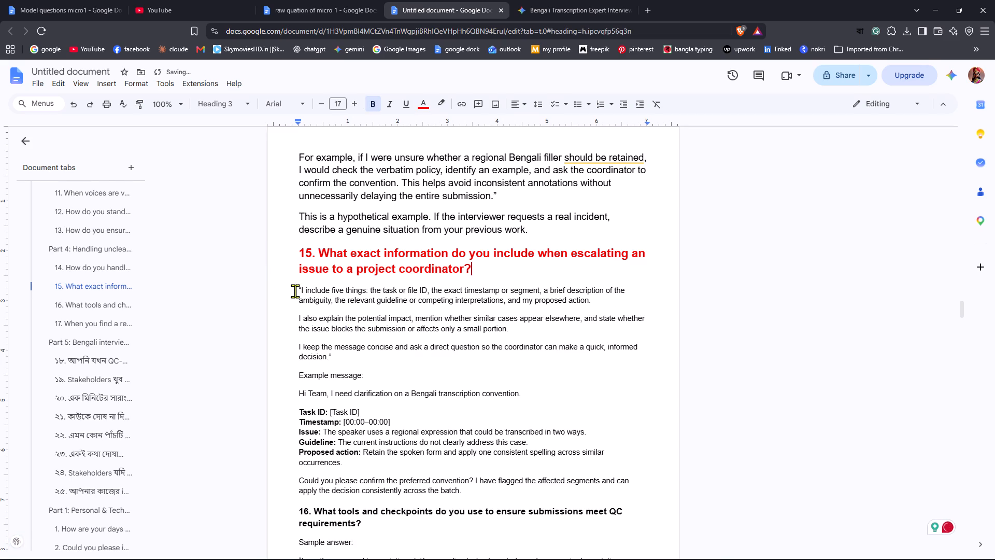
Set the whole question 15 answer, including the example message to the team, to font size 15.
left_click_drag(295, 291, 558, 482)
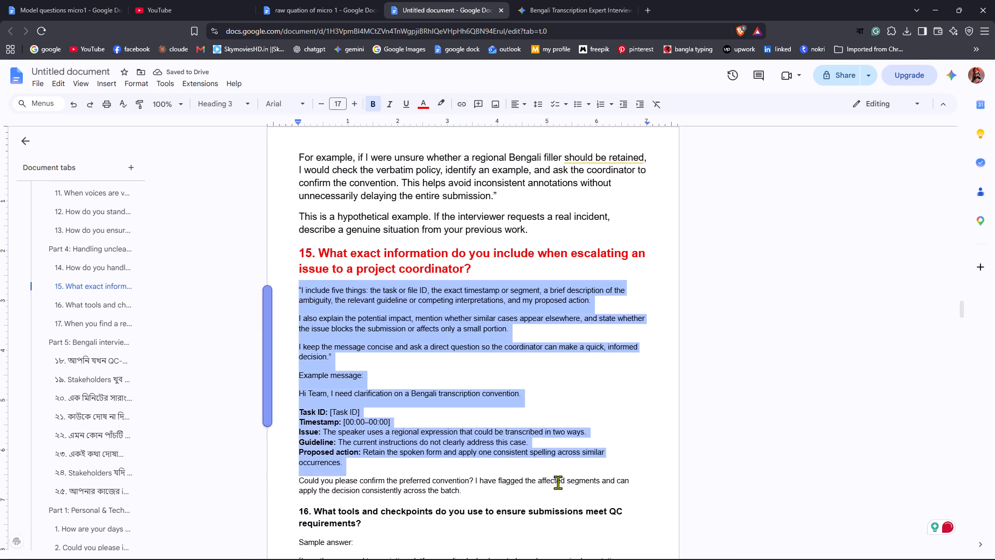
left_click_drag(558, 482, 556, 492)
triple_click(356, 109)
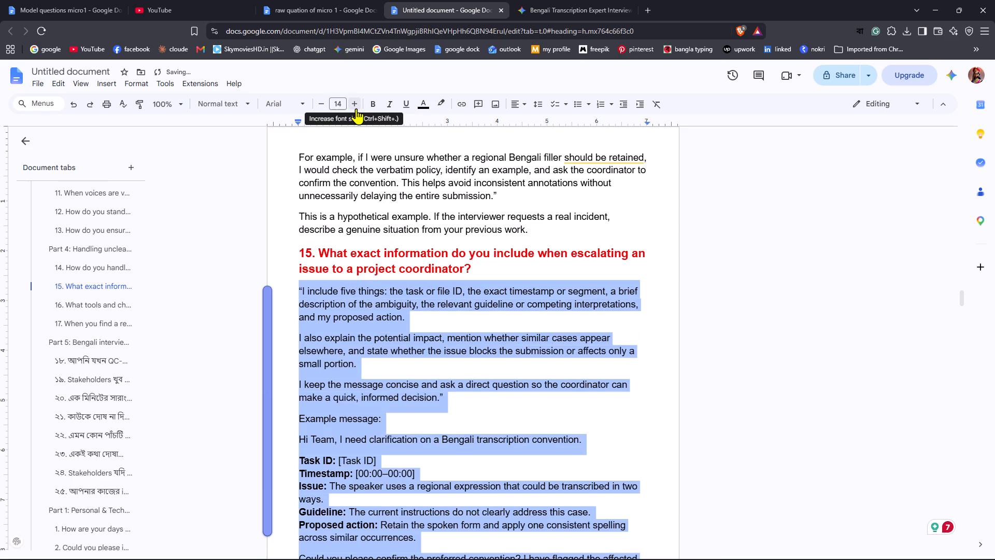
left_click(356, 108)
scroll(404, 288, "down", 2)
left_click(548, 313)
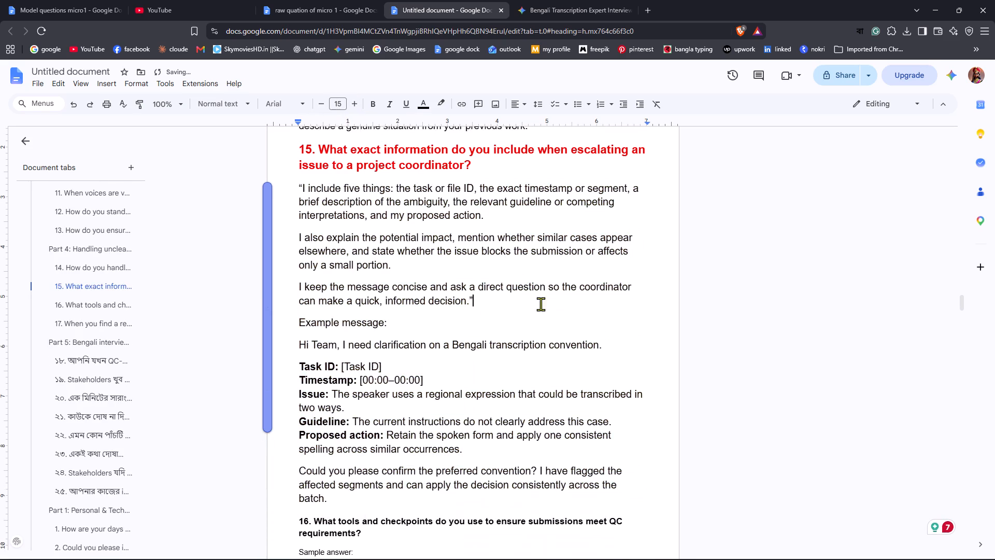
scroll(435, 242, "up", 2)
scroll(382, 291, "down", 2)
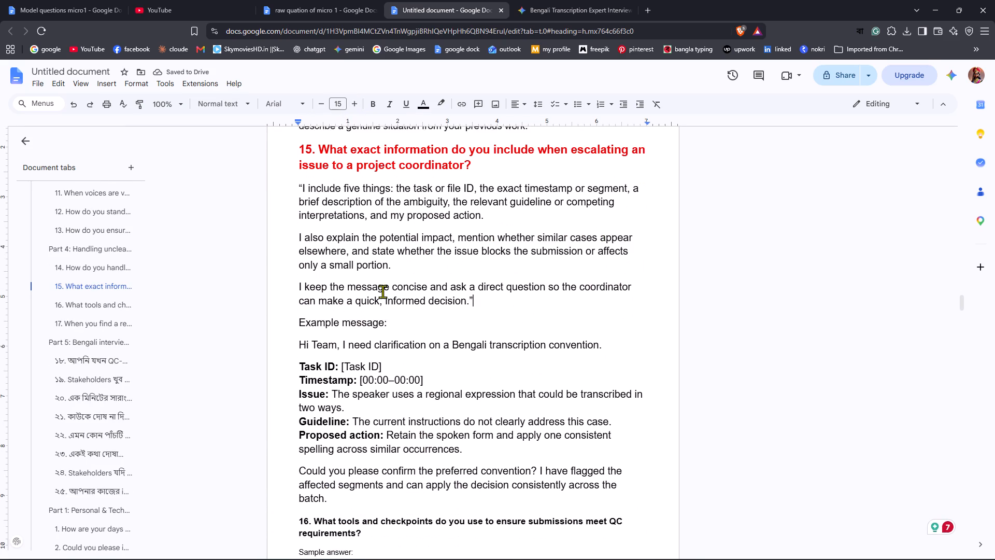
Format the question 16 heading about tools and checkpoints for QC requirements at font size 18 in red.
scroll(382, 291, "down", 1)
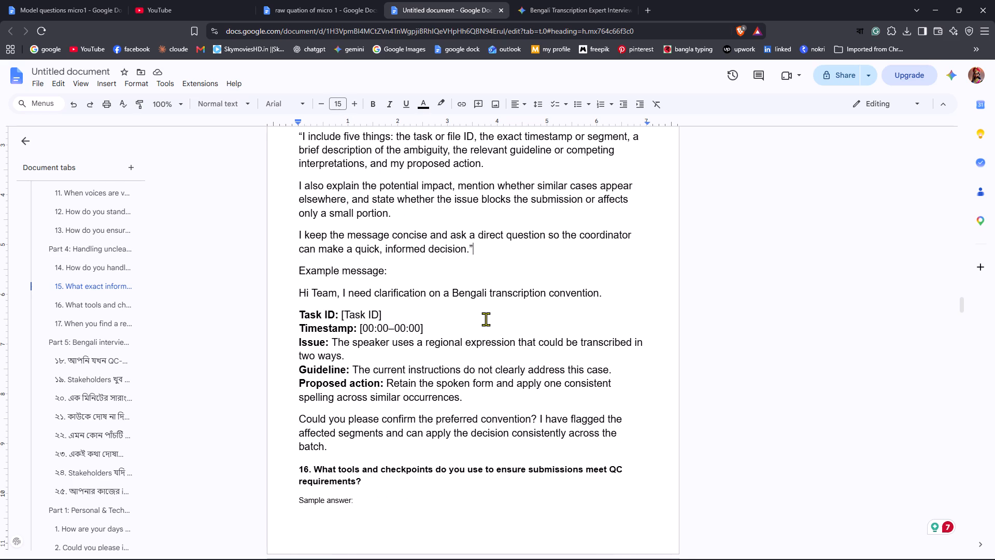
scroll(486, 319, "down", 1)
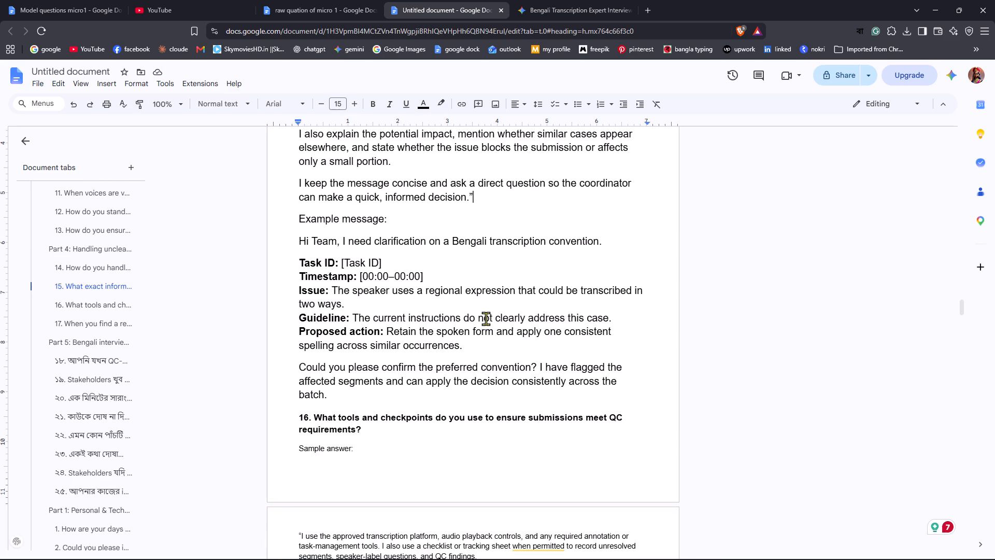
scroll(495, 341, "down", 2)
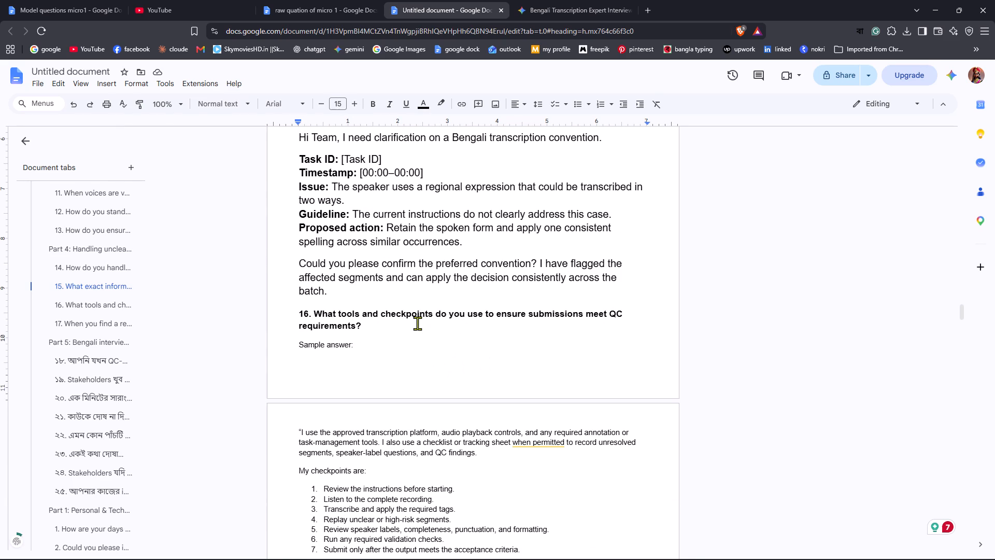
left_click_drag(298, 316, 361, 328)
left_click(351, 109)
double_click(351, 109)
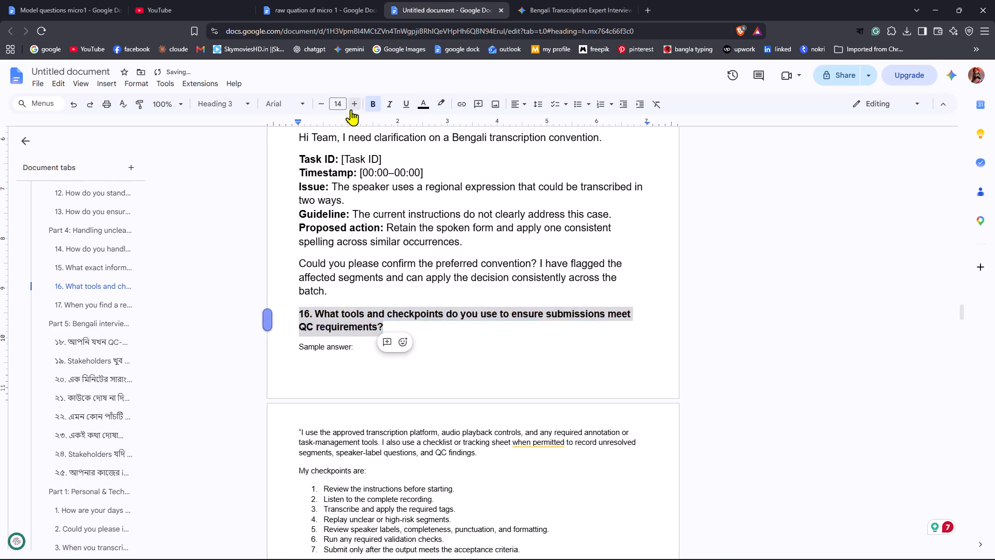
left_click(351, 109)
left_click(358, 108)
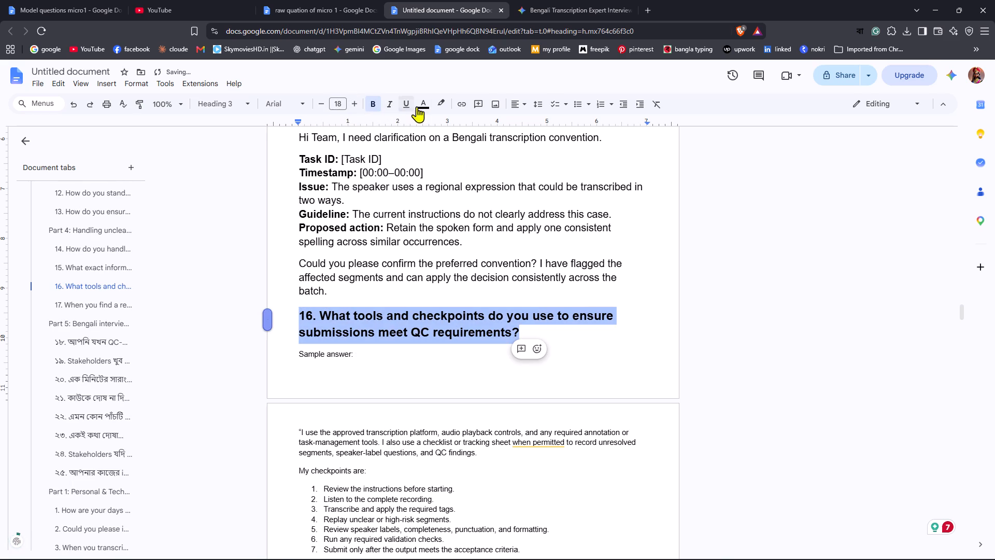
left_click(423, 106)
left_click(438, 135)
Insert two line breaks before the question 16 heading to push it onto the next page.
left_click(298, 308)
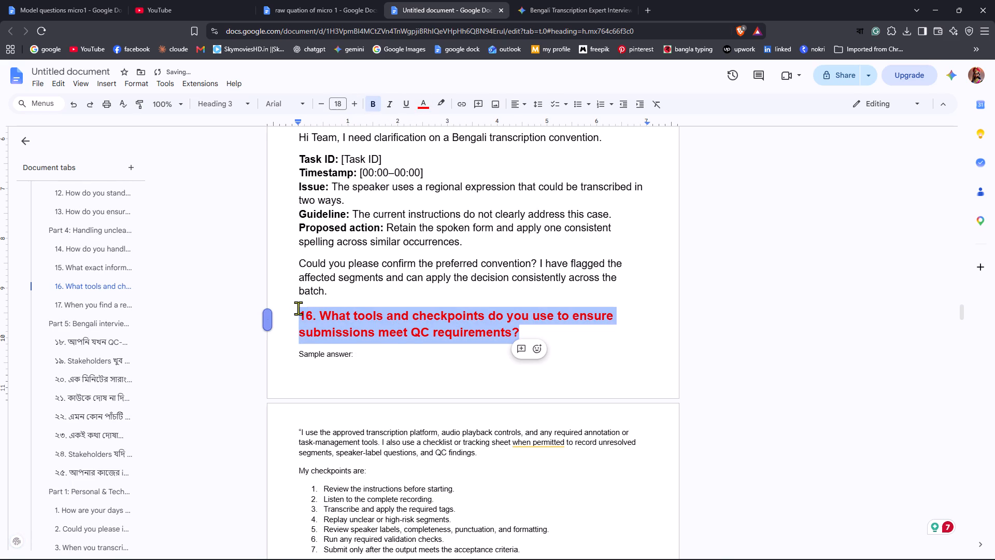
key("Return")
key("Return")
Delete the "Sample answer:" line beneath the question 16 heading.
scroll(347, 375, "down", 2)
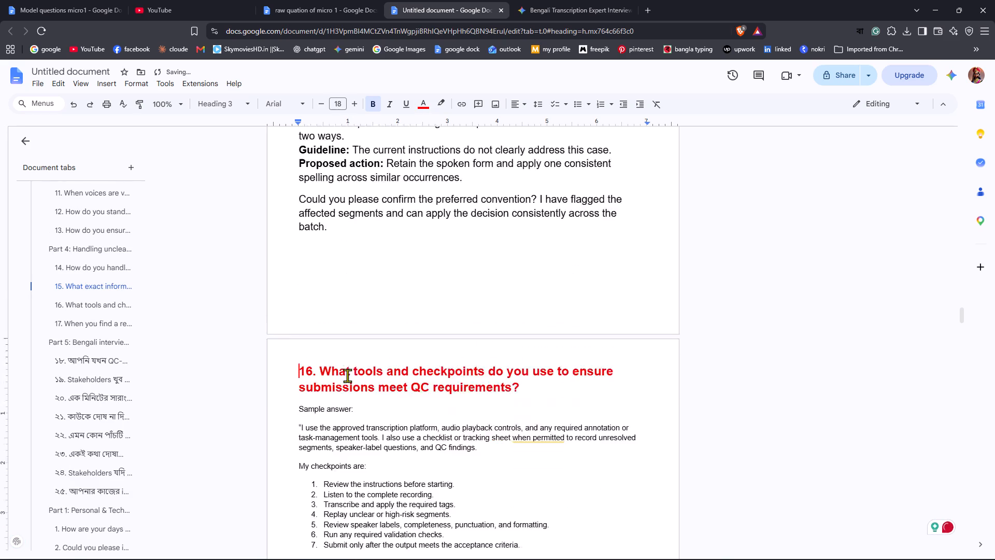
scroll(347, 375, "down", 2)
left_click_drag(288, 275, 353, 271)
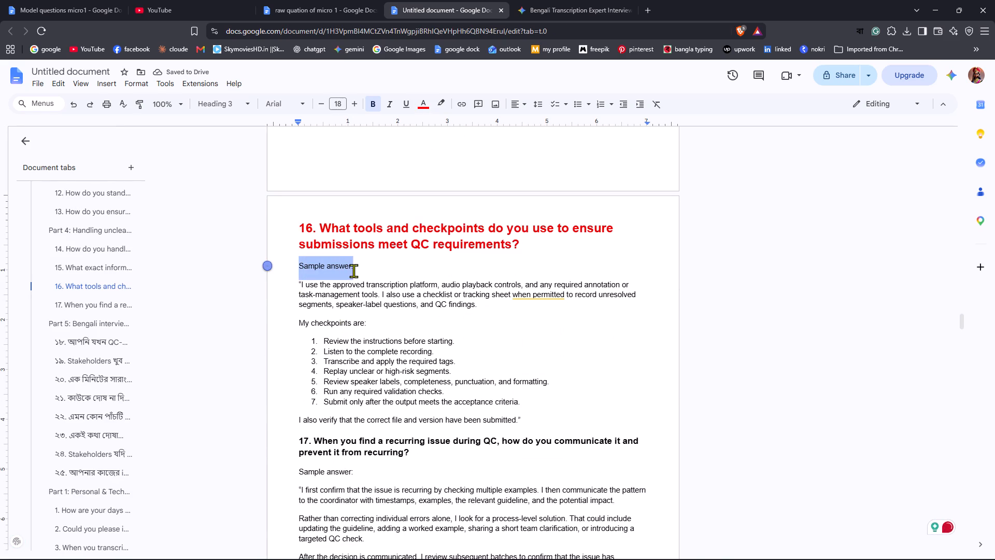
key("BackSpace")
key("BackSpace")
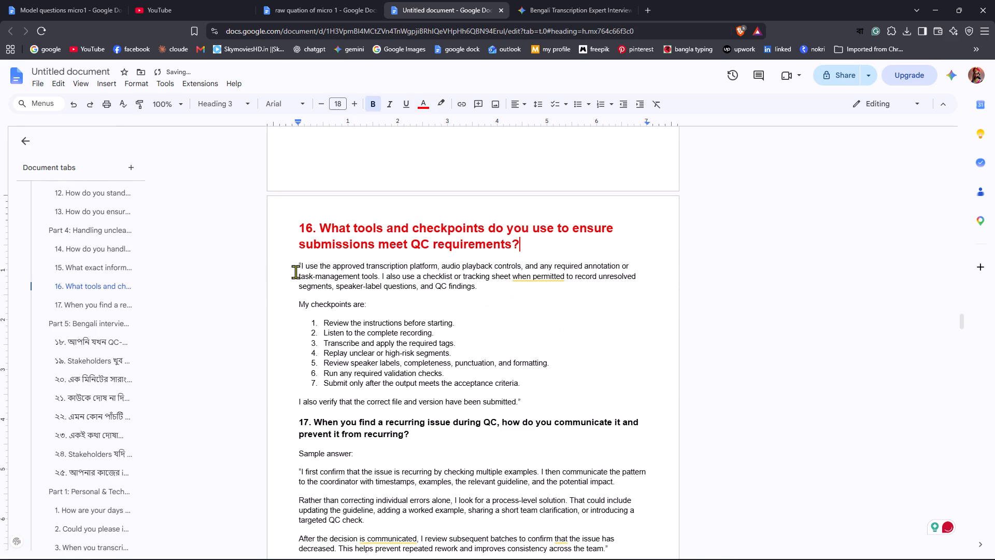
Set the whole question 16 answer, including the numbered checkpoints and closing sentence, to font size 15.
left_click_drag(302, 263, 556, 409)
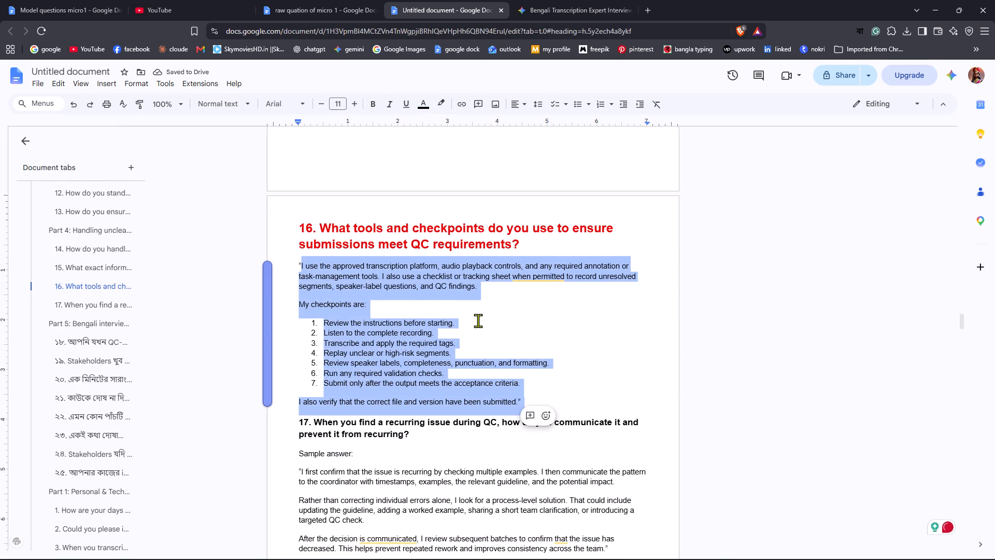
left_click(526, 320)
left_click_drag(295, 267, 571, 401)
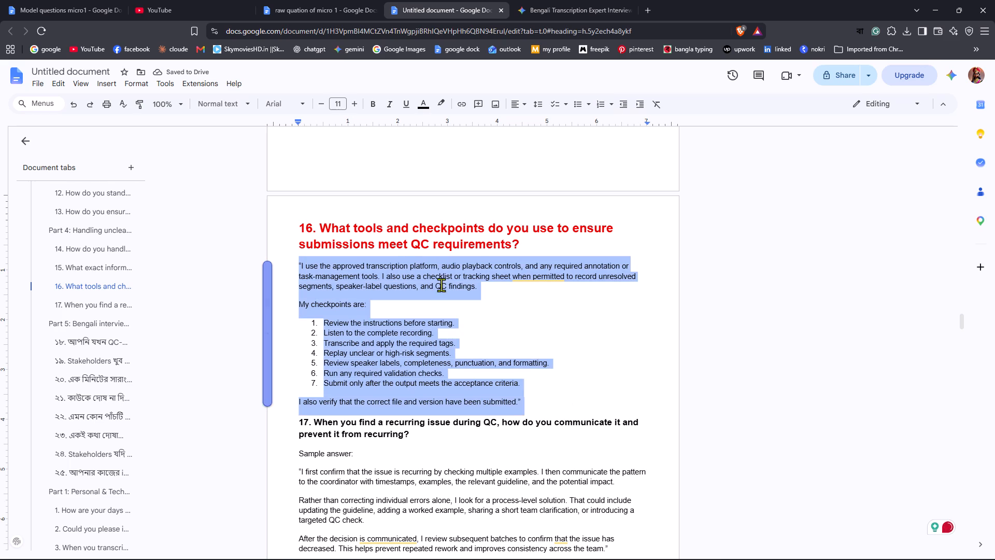
triple_click(354, 106)
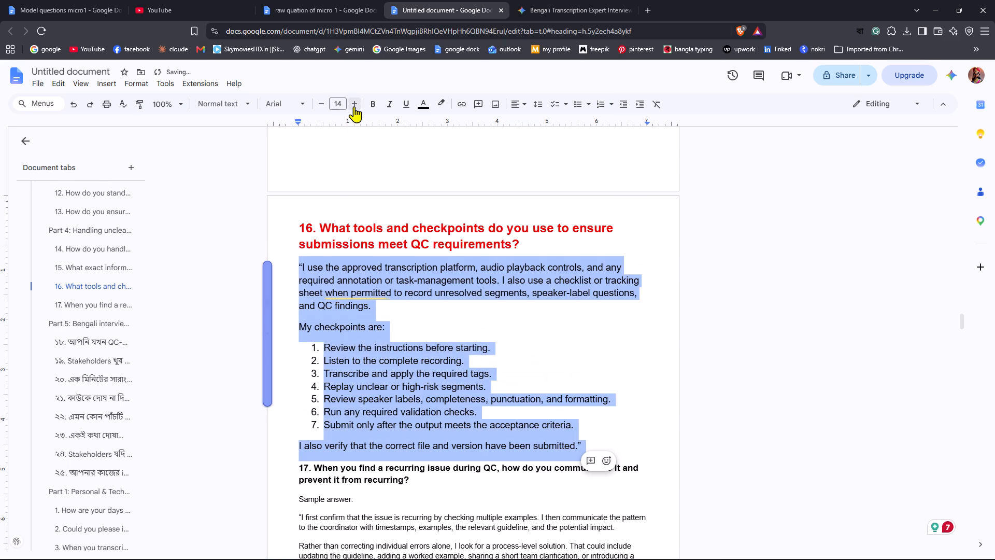
left_click(354, 106)
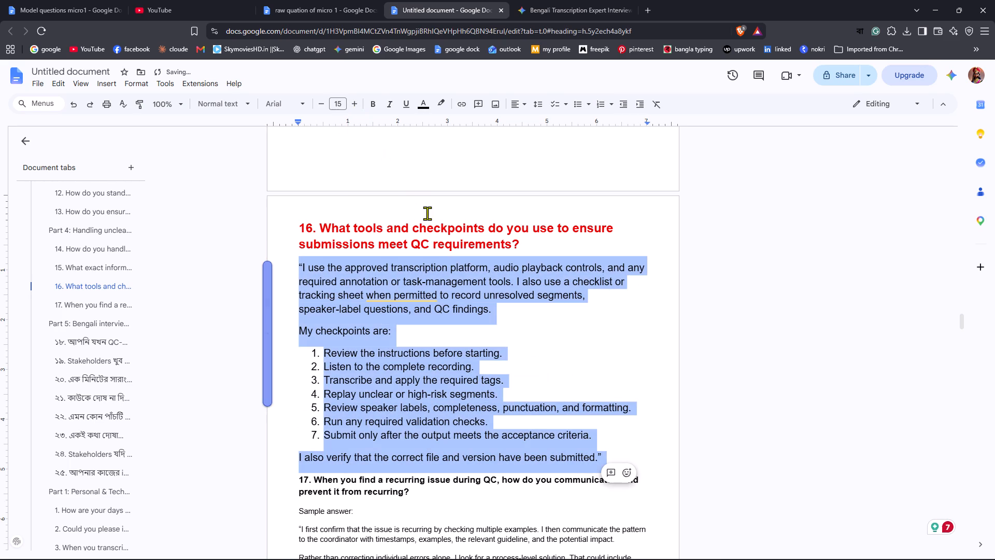
left_click(578, 331)
scroll(565, 311, "up", 4)
scroll(565, 311, "down", 5)
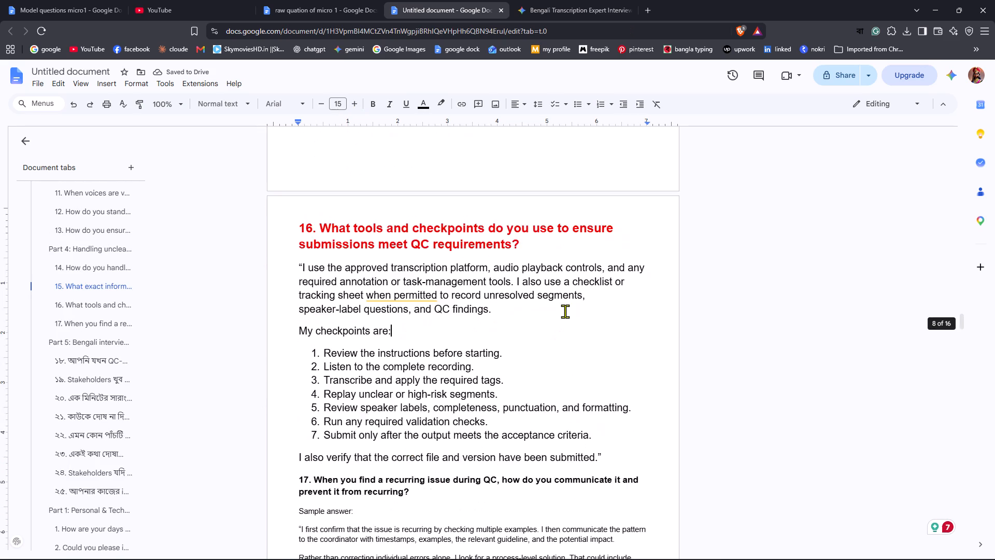
Format the question 17 heading about communicating recurring QC issues at font size 18 in red.
scroll(565, 311, "down", 3)
left_click_drag(284, 271, 429, 288)
triple_click(353, 100)
left_click(353, 100)
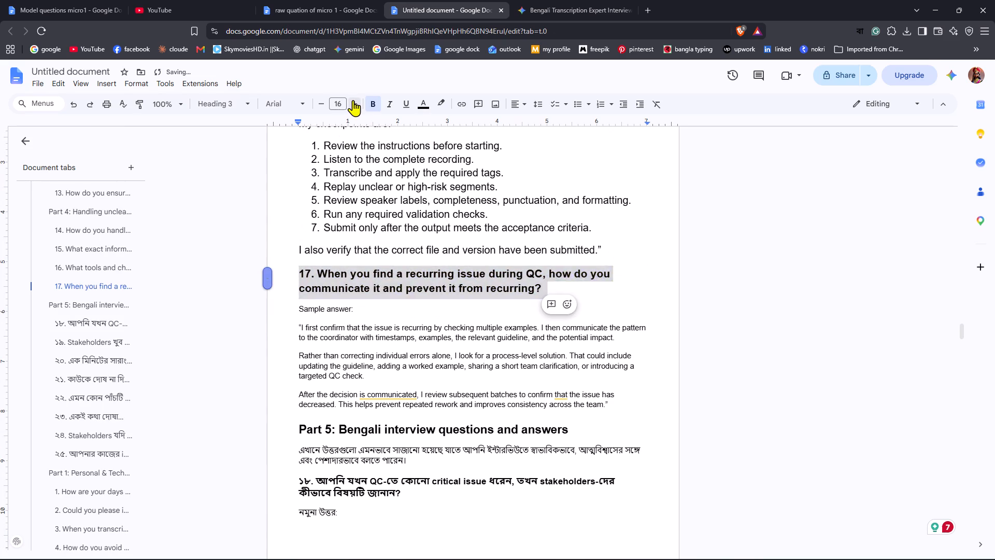
left_click(353, 100)
left_click(431, 108)
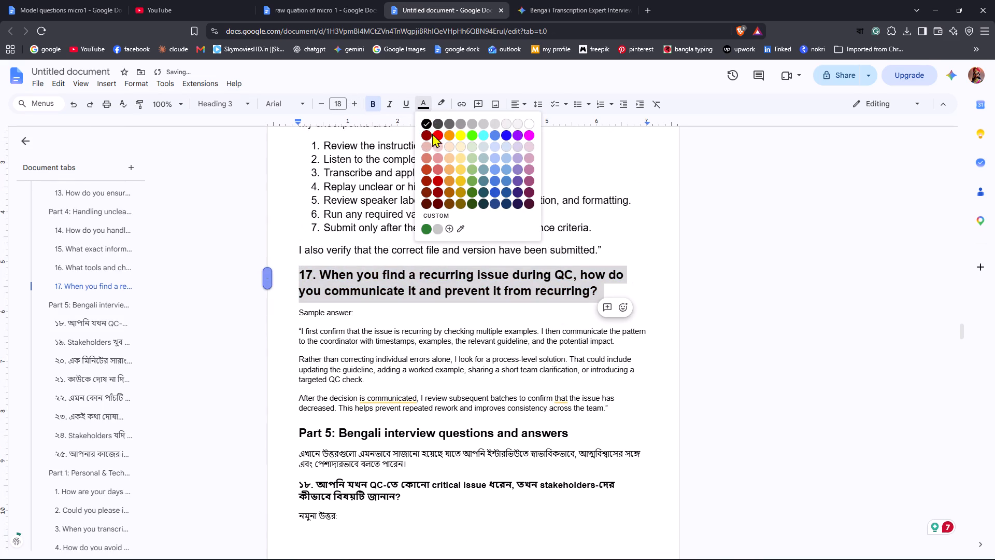
left_click(437, 133)
left_click(400, 319)
Delete the "Sample answer:" line beneath the question 17 heading.
left_click_drag(364, 315, 324, 315)
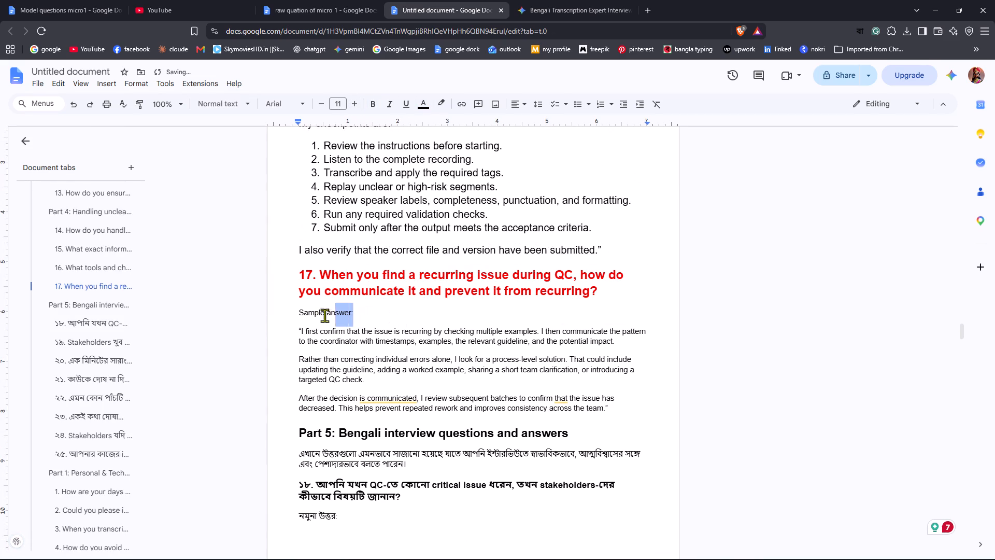
left_click_drag(324, 315, 300, 311)
key("BackSpace")
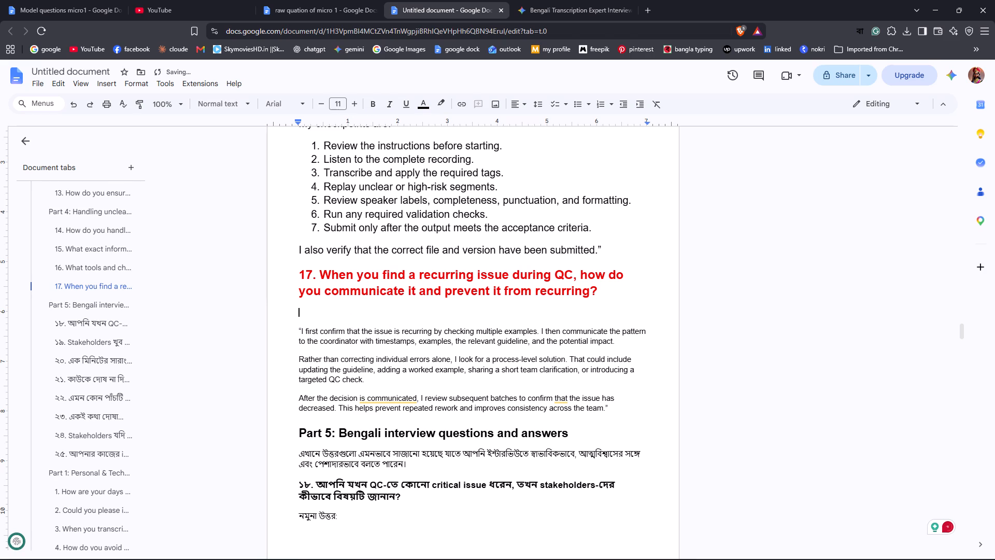
key("BackSpace")
Set all three paragraphs of the question 17 answer to font size 15.
left_click_drag(298, 310, 615, 391)
triple_click(355, 102)
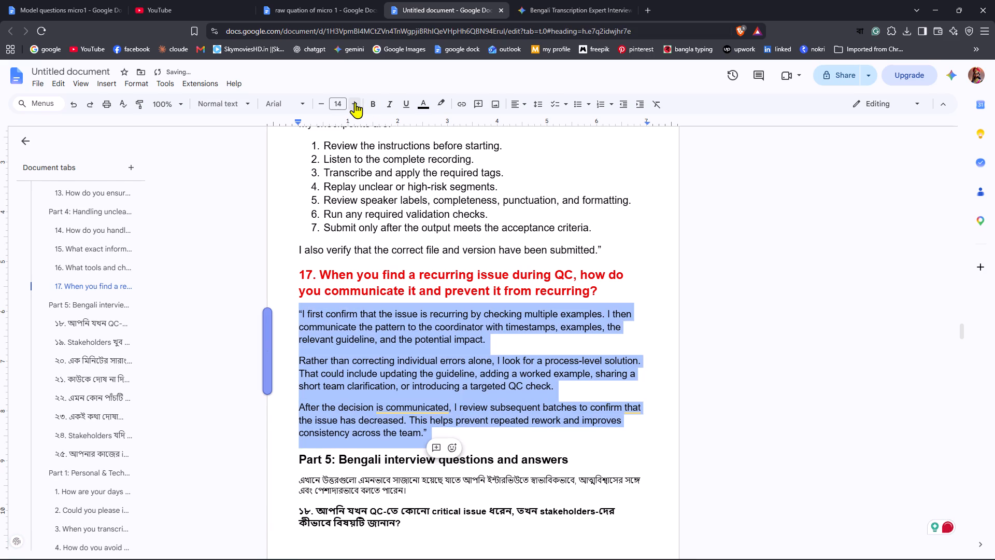
left_click(355, 102)
Format the "Part 5: Bengali interview questions and answers" heading at font size 19 in red.
scroll(524, 423, "down", 4)
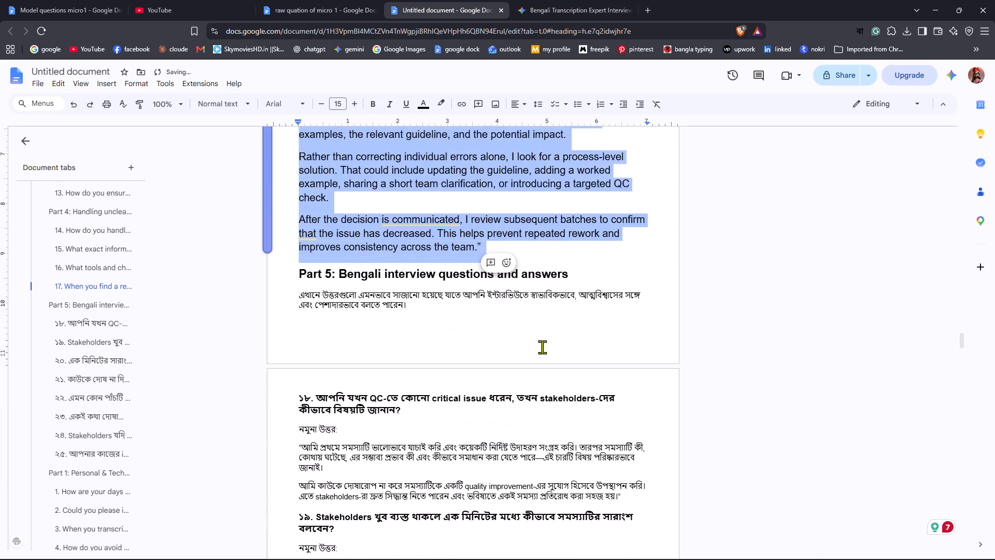
left_click(556, 273)
left_click_drag(295, 277, 575, 292)
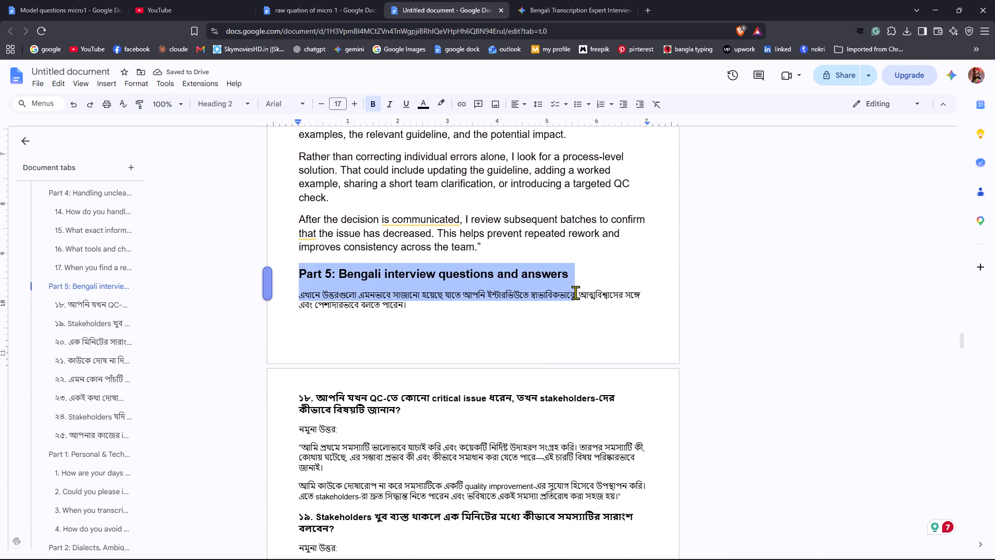
left_click_drag(575, 292, 578, 276)
double_click(353, 103)
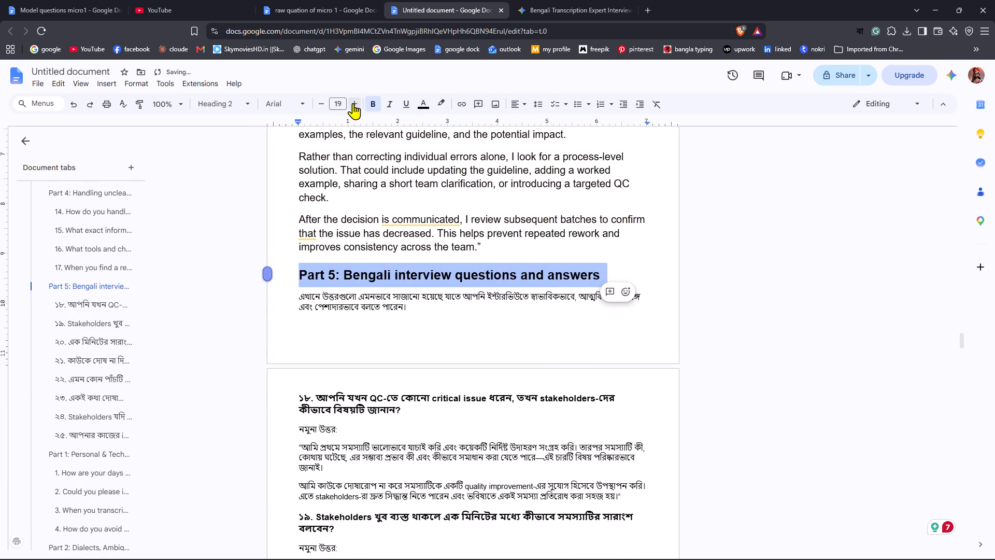
left_click(424, 110)
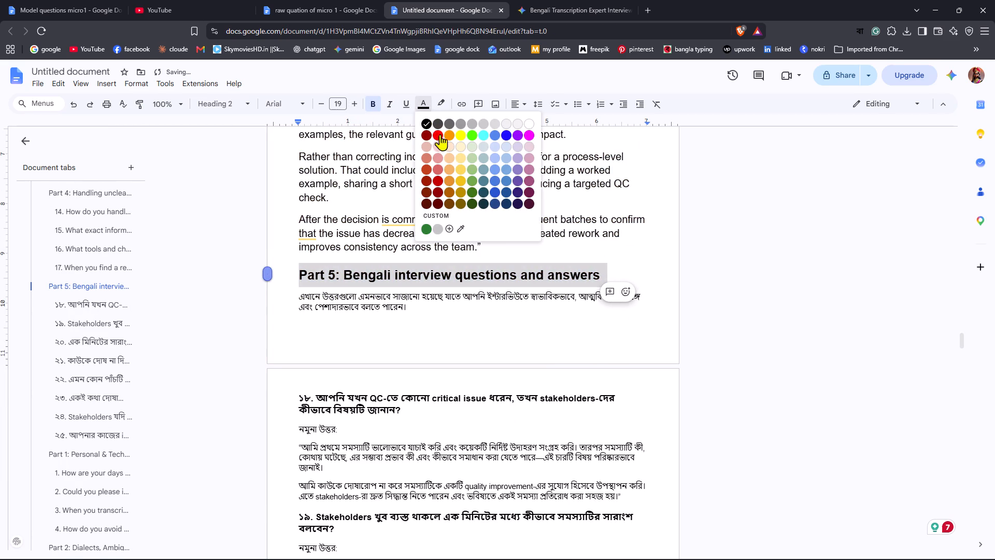
left_click(440, 135)
left_click(418, 318)
Insert two line breaks before the Part 5 heading to push it onto the next page.
left_click(302, 295)
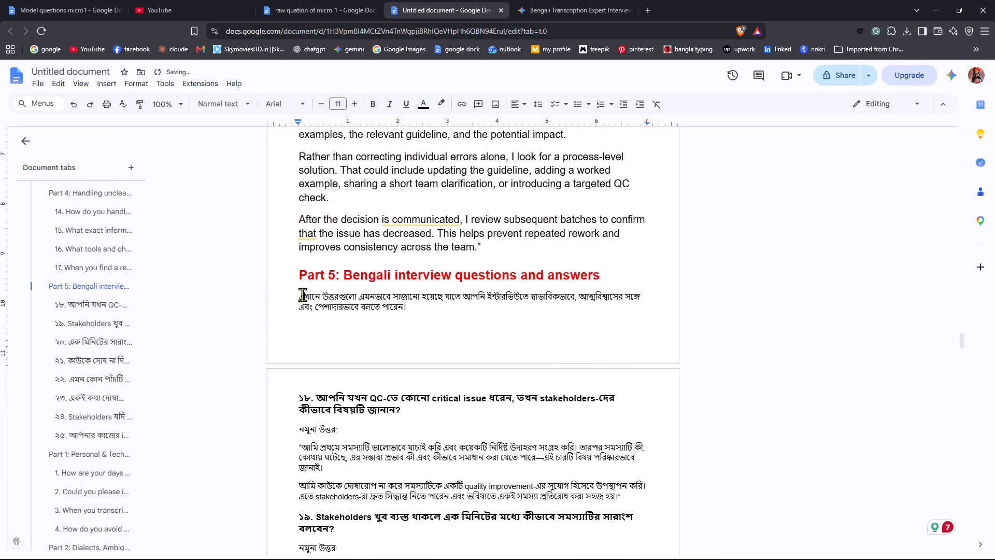
left_click(295, 277)
key("Return")
key("Return")
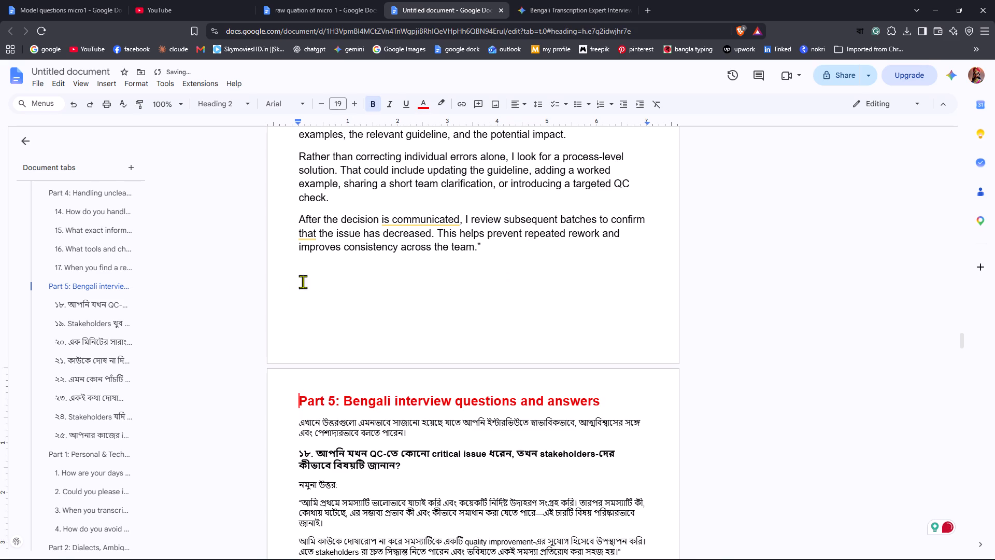
Increase the font size by one point from the Part 5 introduction through the end of the question ১৯ answer.
scroll(317, 290, "down", 4)
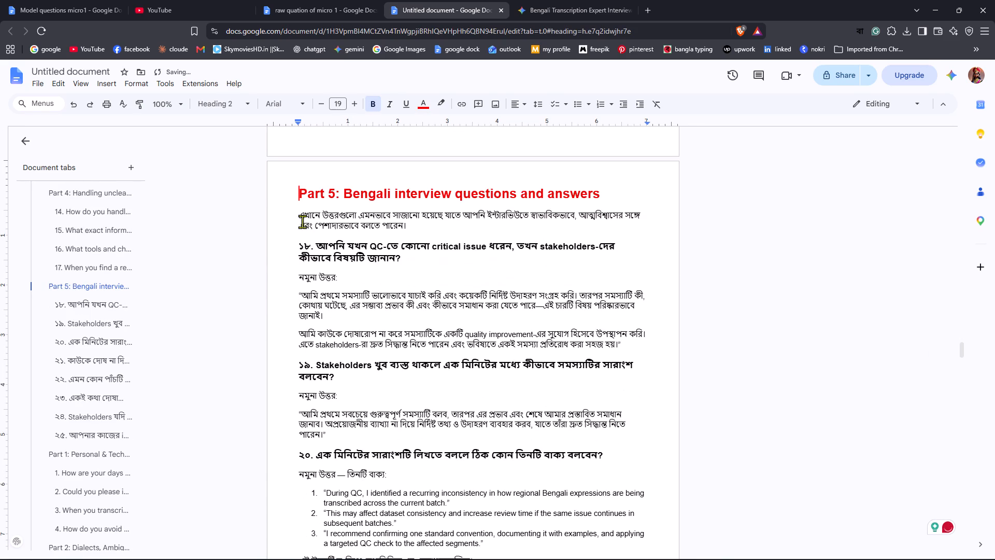
left_click_drag(297, 218, 547, 462)
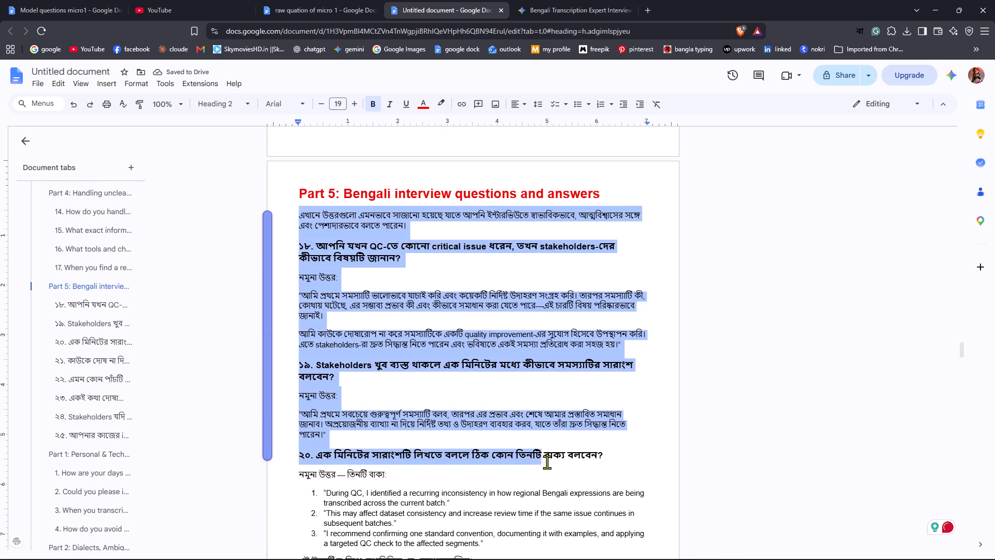
left_click_drag(547, 462, 637, 432)
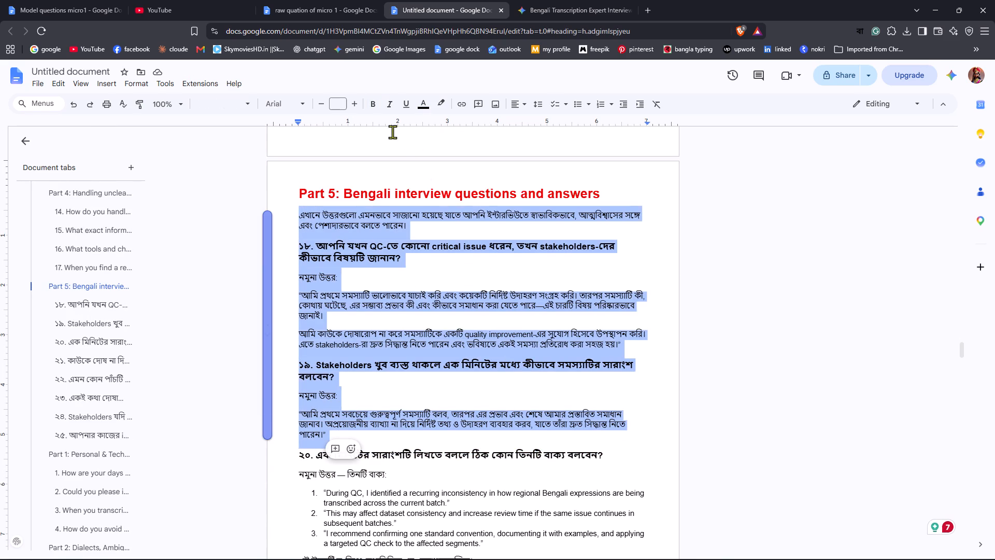
left_click(349, 103)
left_click(454, 260)
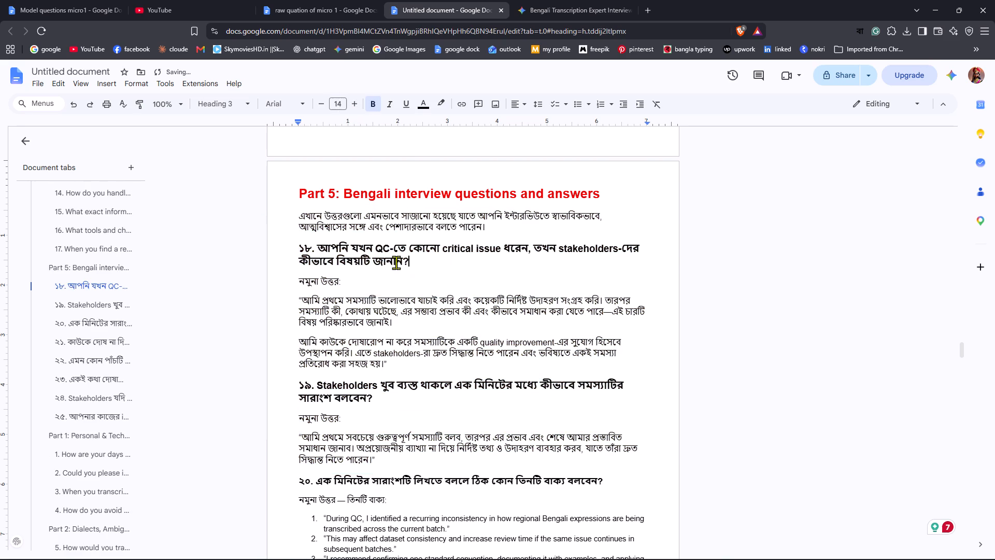
Colour the headings of questions ১৮ and ১৯ red.
left_click_drag(300, 245, 415, 263)
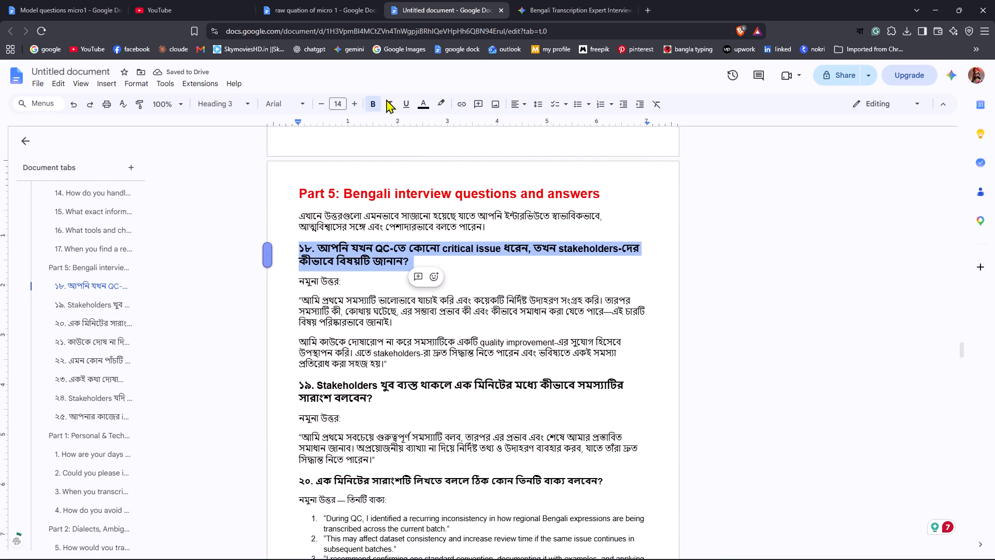
left_click(425, 105)
left_click(435, 134)
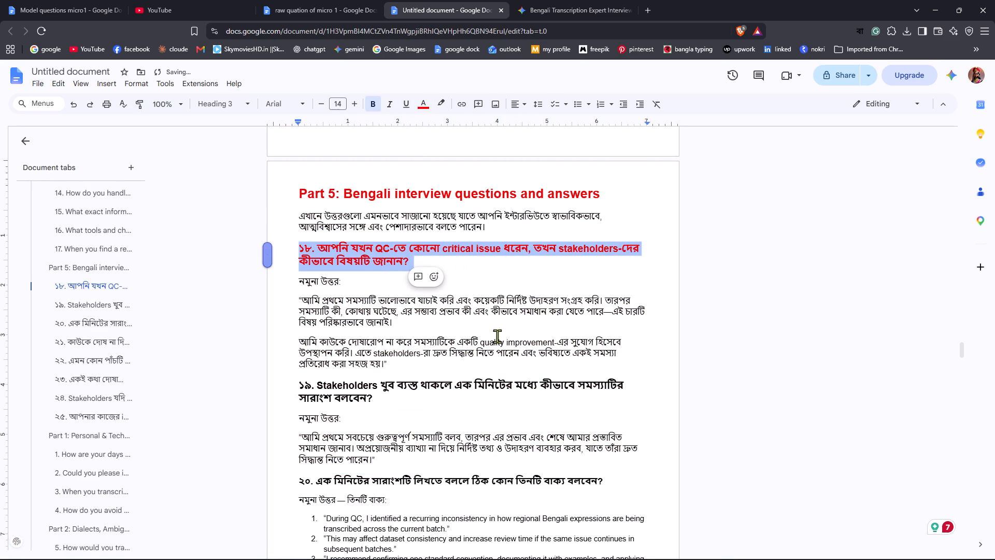
scroll(495, 347, "down", 1)
left_click(423, 345)
left_click_drag(290, 333, 330, 348)
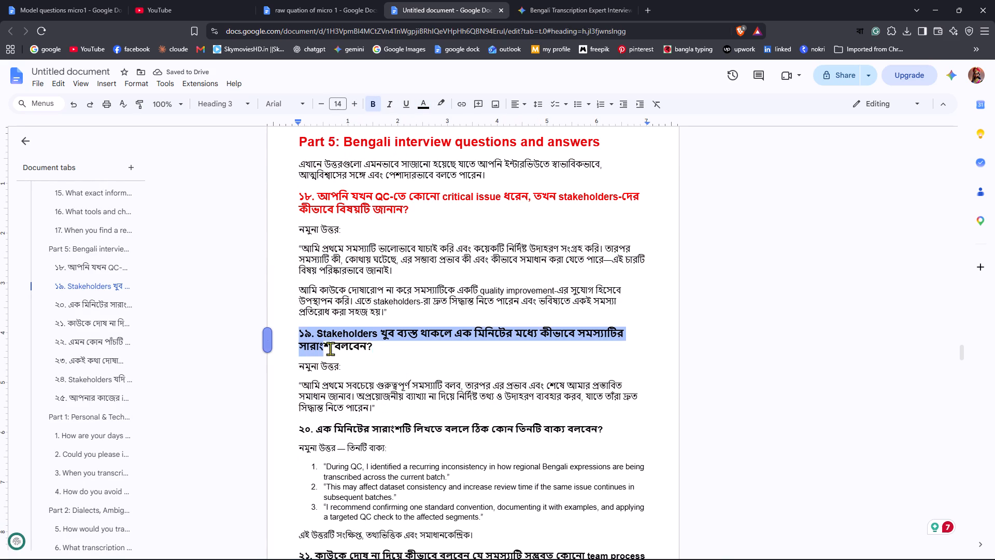
left_click_drag(330, 348, 377, 348)
left_click(424, 104)
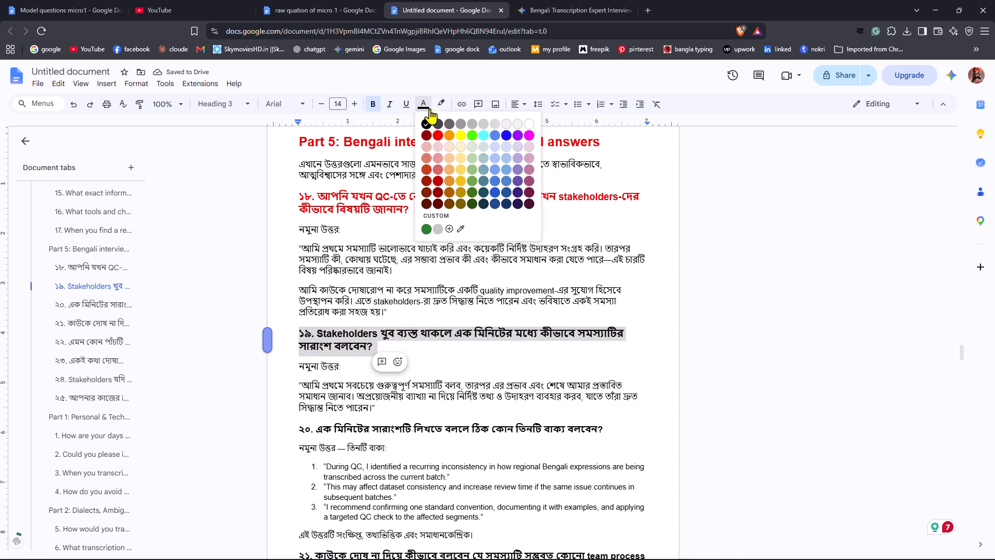
left_click(436, 133)
Colour the question ২০ heading about the one-minute summary red.
scroll(436, 390, "down", 3)
left_click_drag(296, 274, 346, 275)
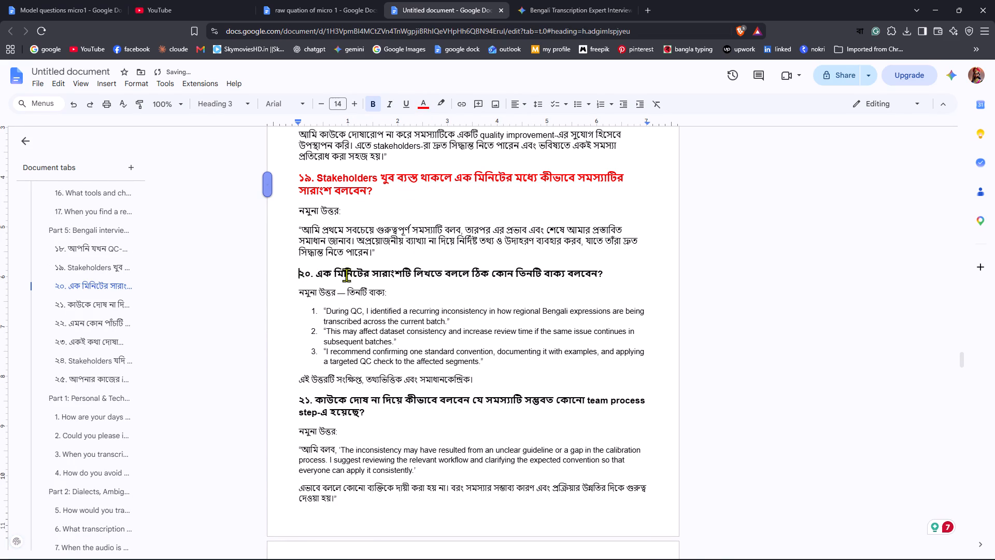
left_click_drag(346, 275, 611, 279)
left_click(427, 103)
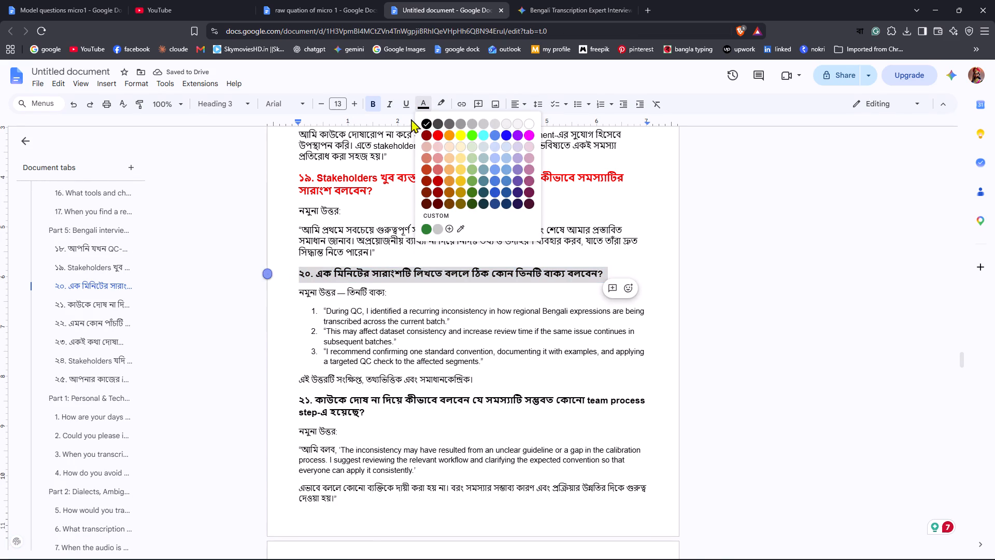
left_click(435, 136)
left_click(437, 250)
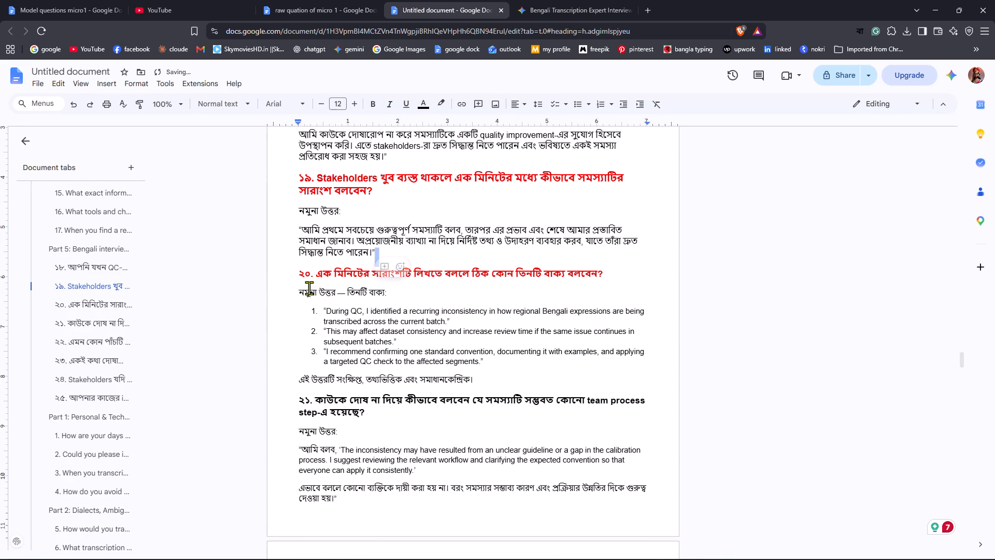
Increase the font size by two points from the question ২০ answer through the end of the question ২১ answer.
left_click_drag(300, 291, 595, 502)
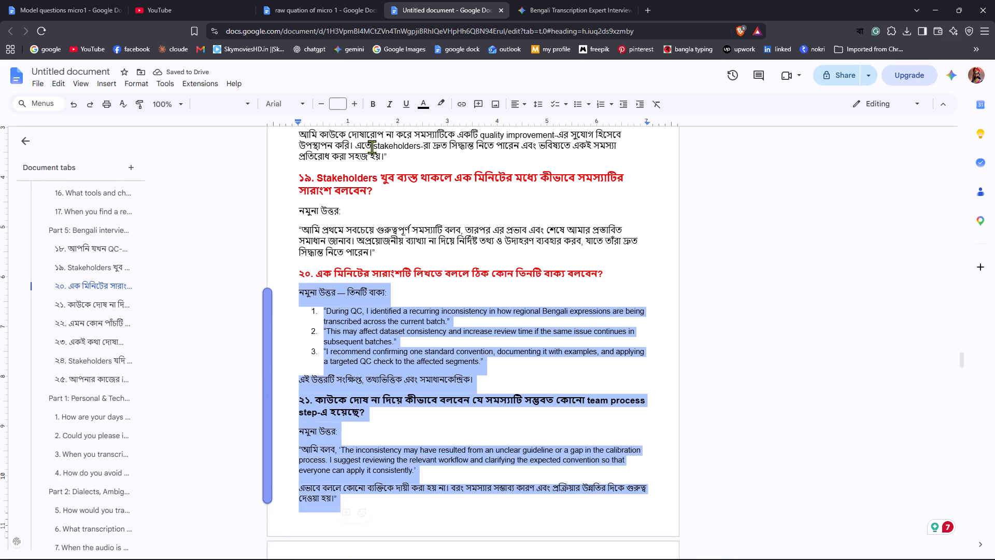
left_click(361, 103)
double_click(357, 101)
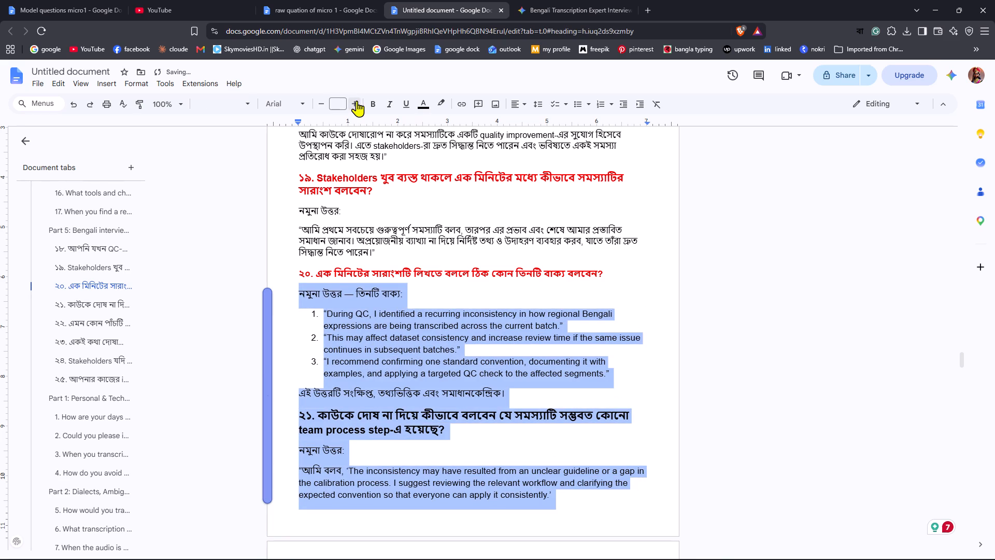
left_click(357, 101)
left_click(321, 103)
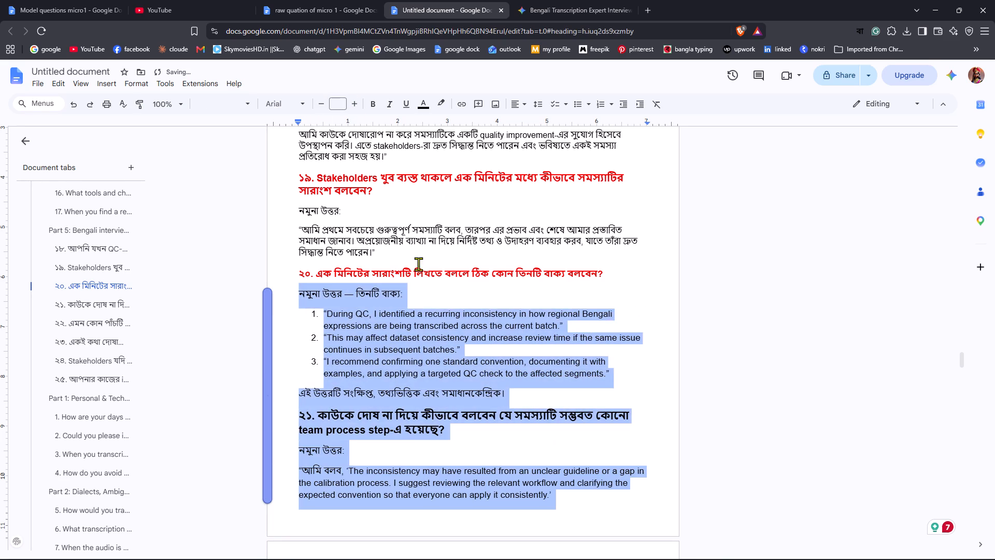
left_click(464, 293)
Colour the question ২১ heading and the closing line of the question ২০ answer above it red.
scroll(378, 374, "down", 1)
left_click_drag(295, 354, 451, 385)
left_click(425, 100)
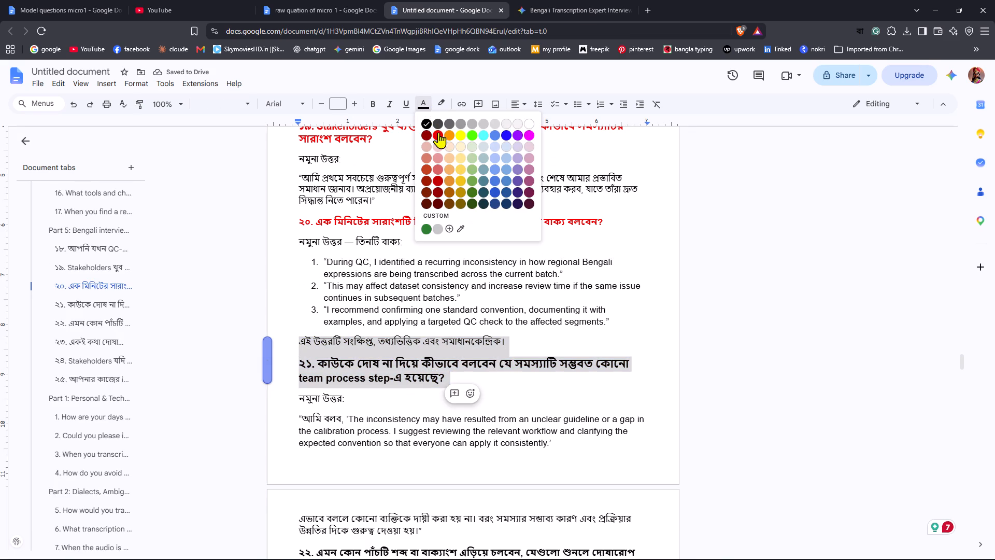
left_click(438, 132)
left_click(578, 345)
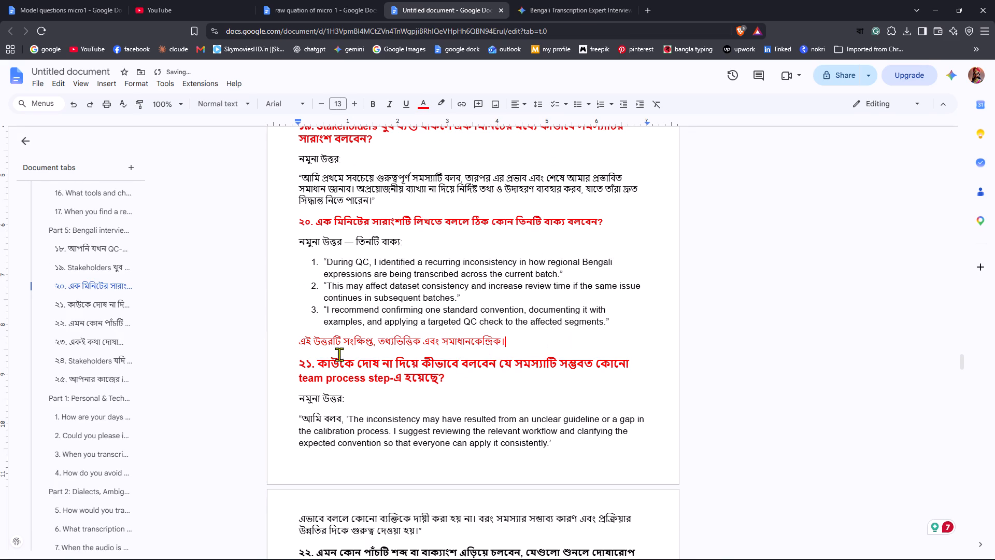
Insert six line breaks before the closing line of the question ২০ answer to push it onto the next page.
left_click(299, 338)
key("Return")
key("Return")
key("Return")
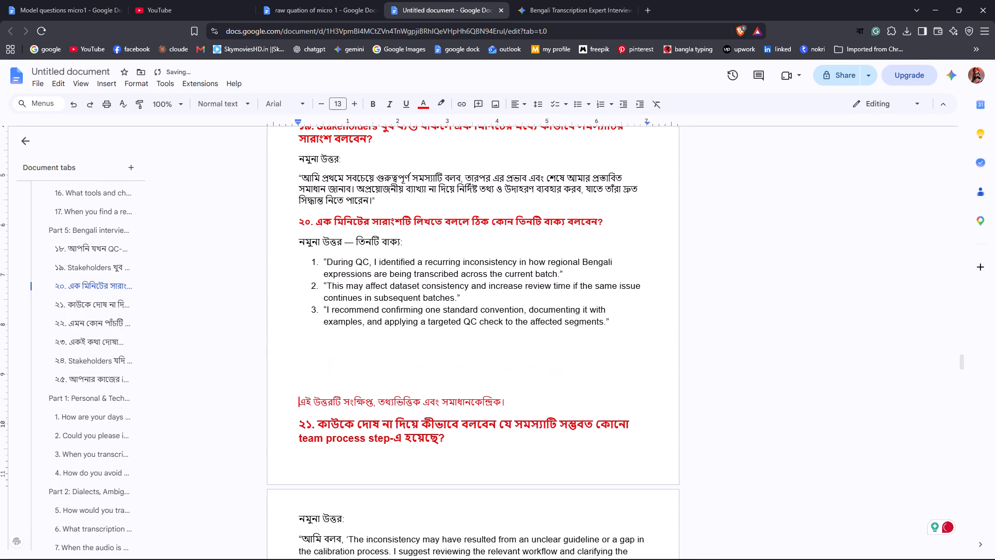
key("Return")
key("Return")
key("Return")
scroll(427, 340, "up", 2)
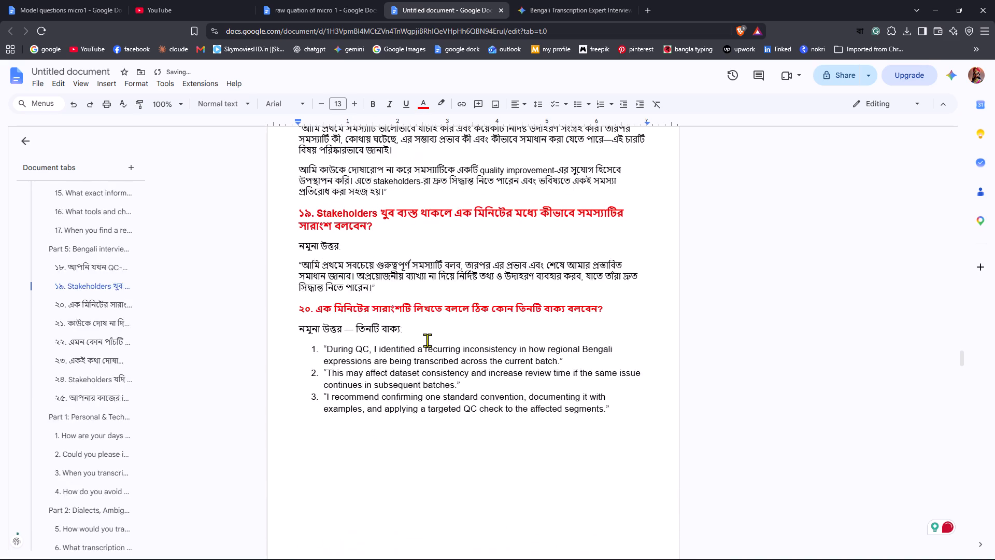
scroll(427, 340, "down", 8)
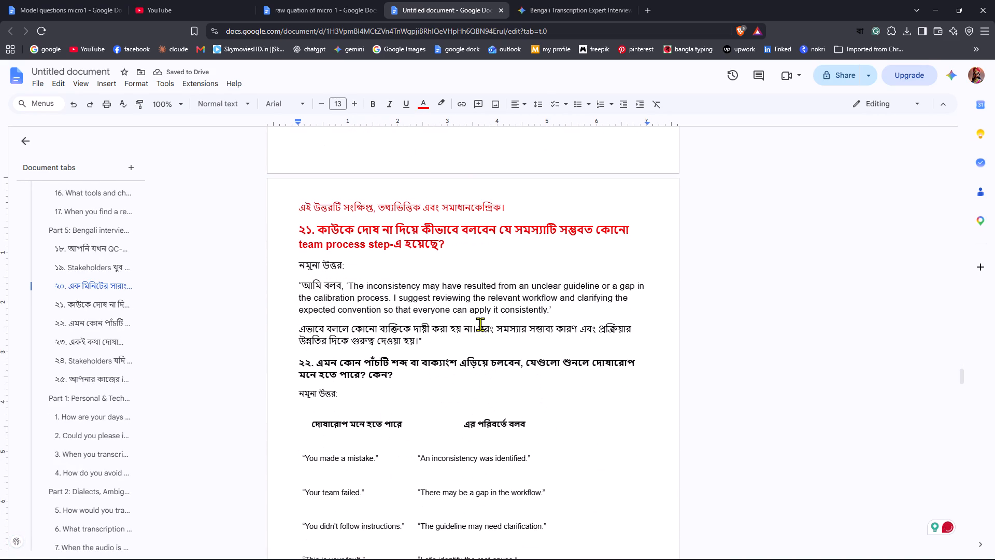
Format the question ২২ heading in red at font size 14.
scroll(480, 324, "down", 2)
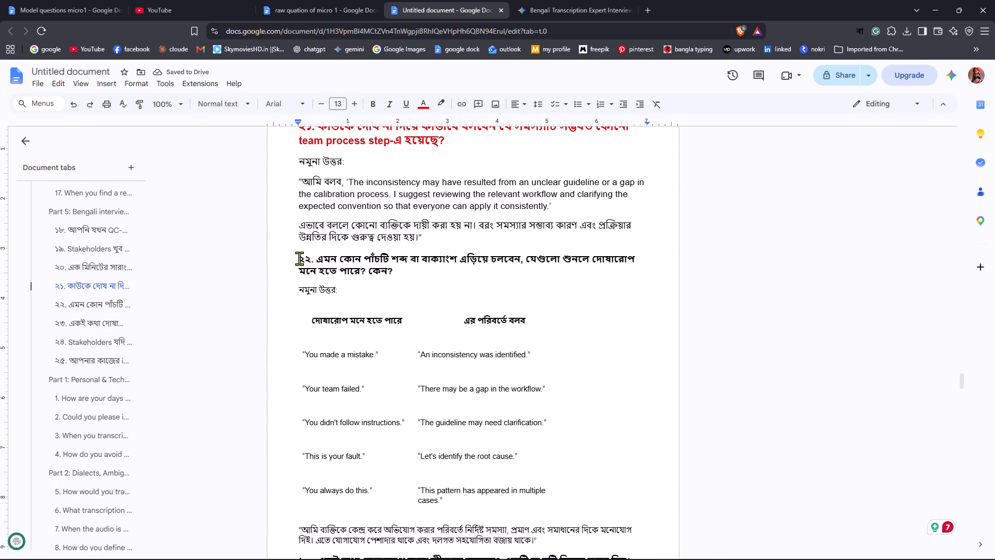
left_click_drag(299, 258, 392, 278)
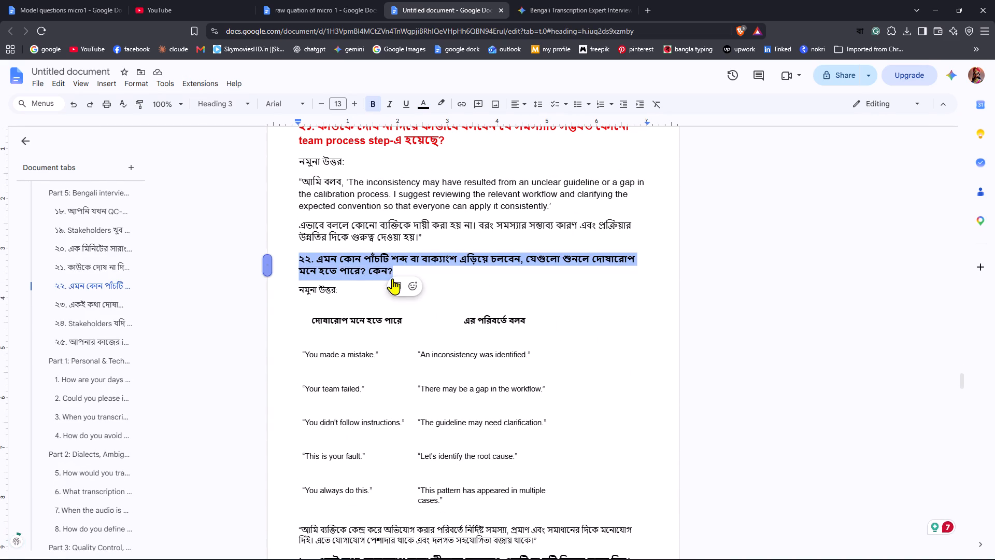
left_click(419, 108)
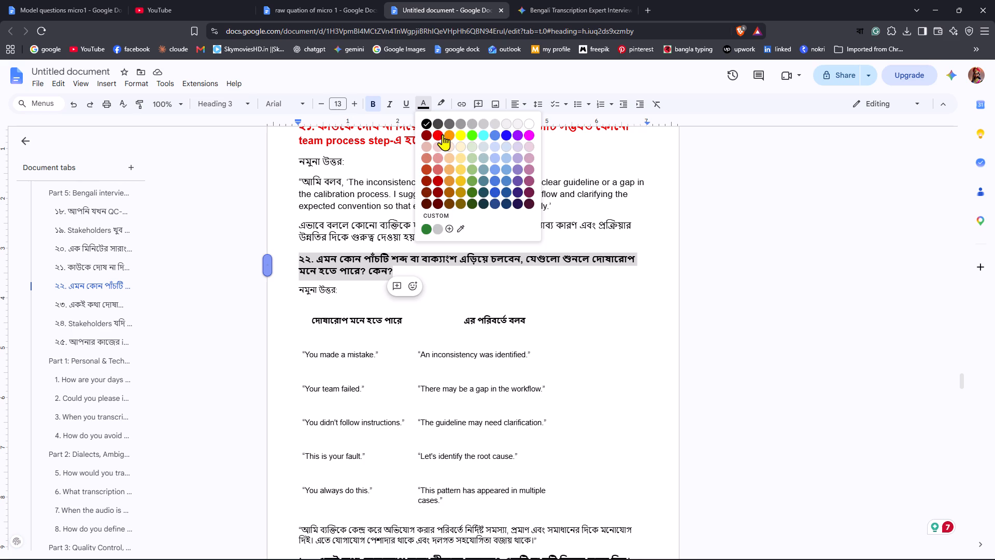
left_click(443, 134)
left_click(355, 106)
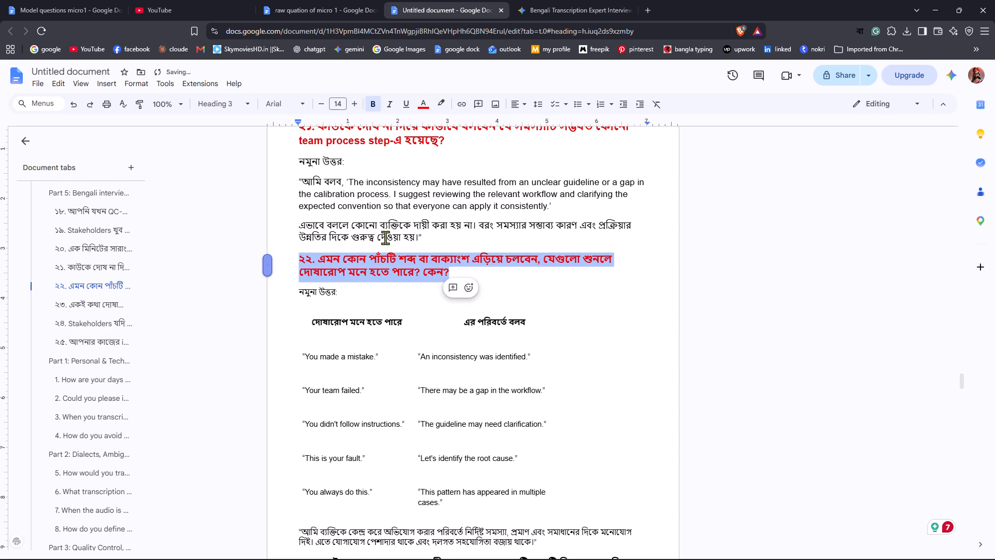
left_click(349, 289)
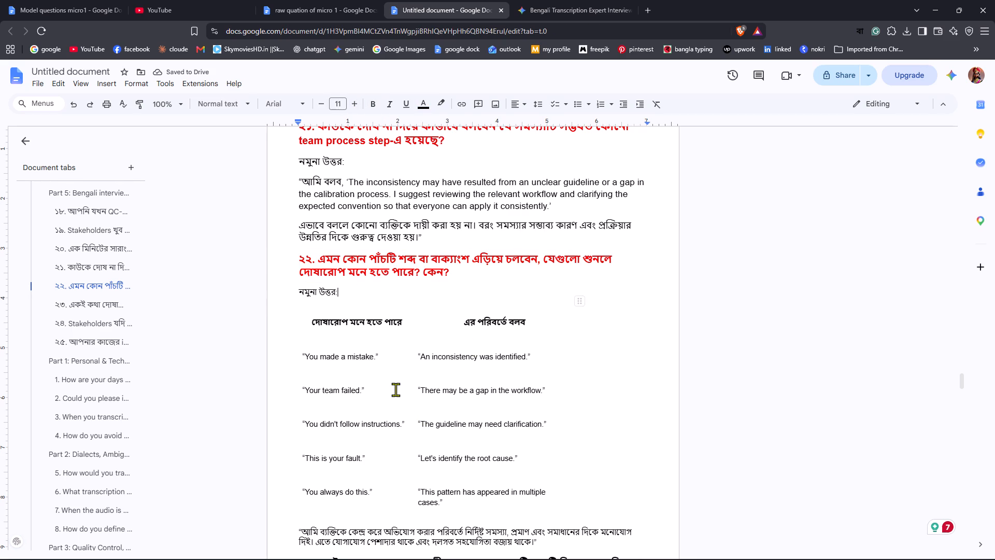
Set the whole question ২২ answer, including its table of alternative phrases and closing paragraph, to font size 14.
scroll(395, 389, "down", 1)
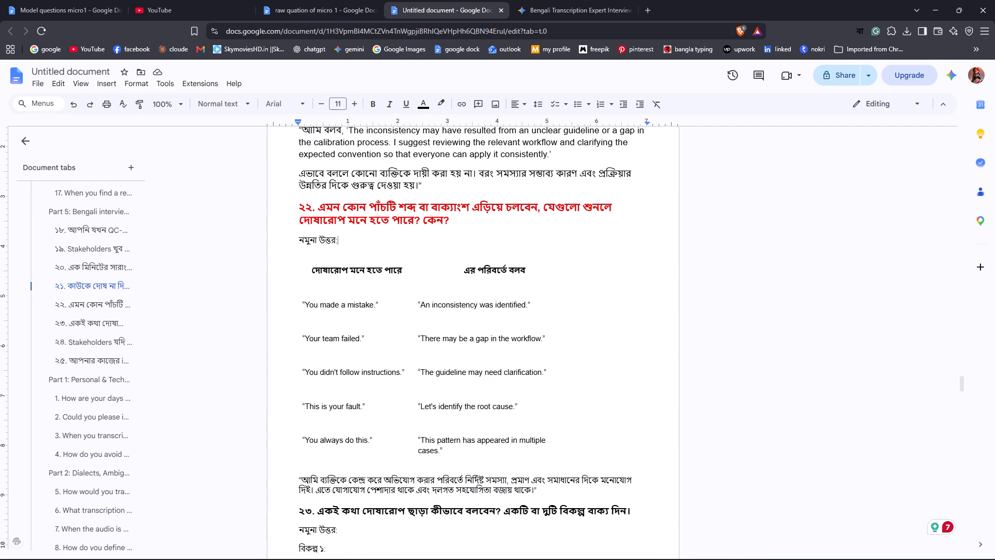
scroll(372, 345, "up", 1)
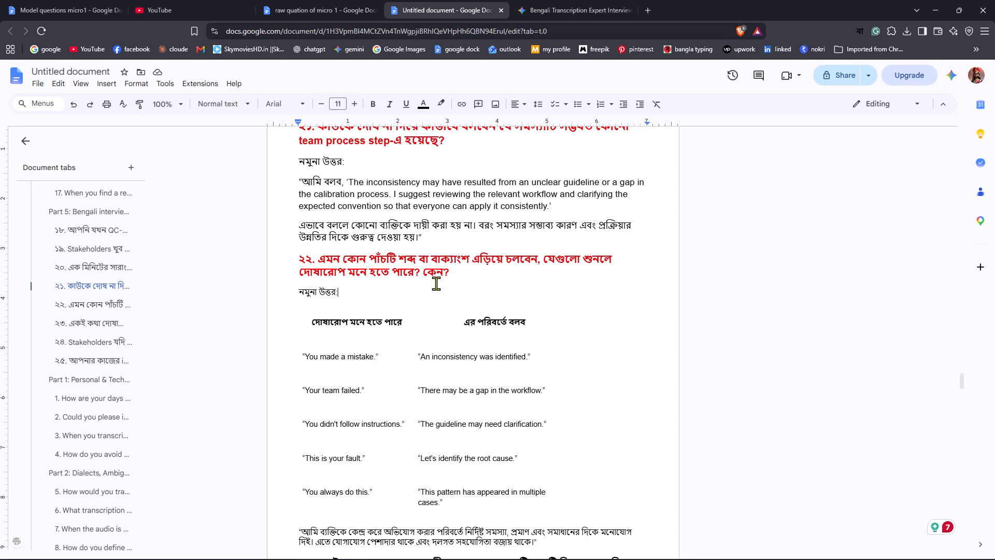
scroll(436, 283, "down", 1)
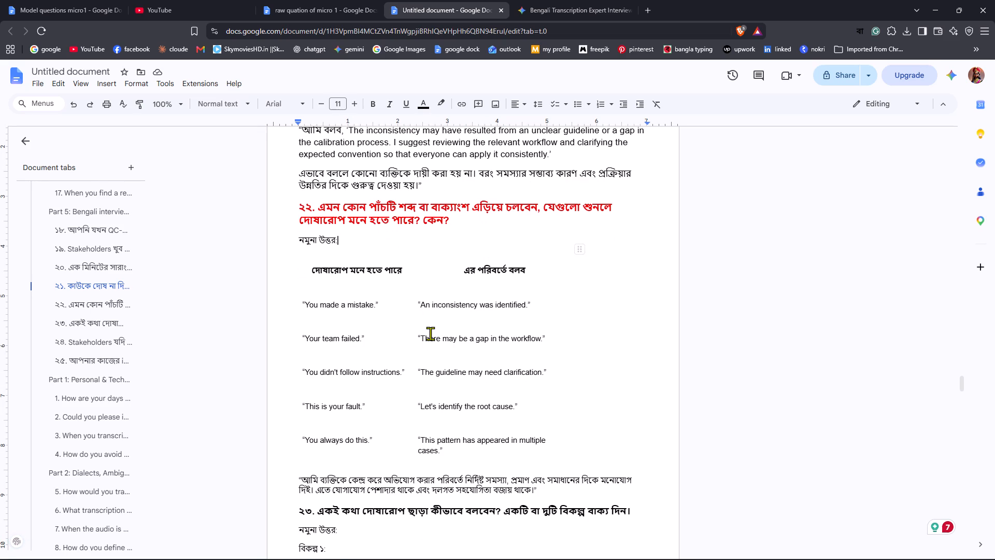
scroll(430, 333, "down", 2)
scroll(430, 333, "up", 2)
scroll(383, 318, "down", 1)
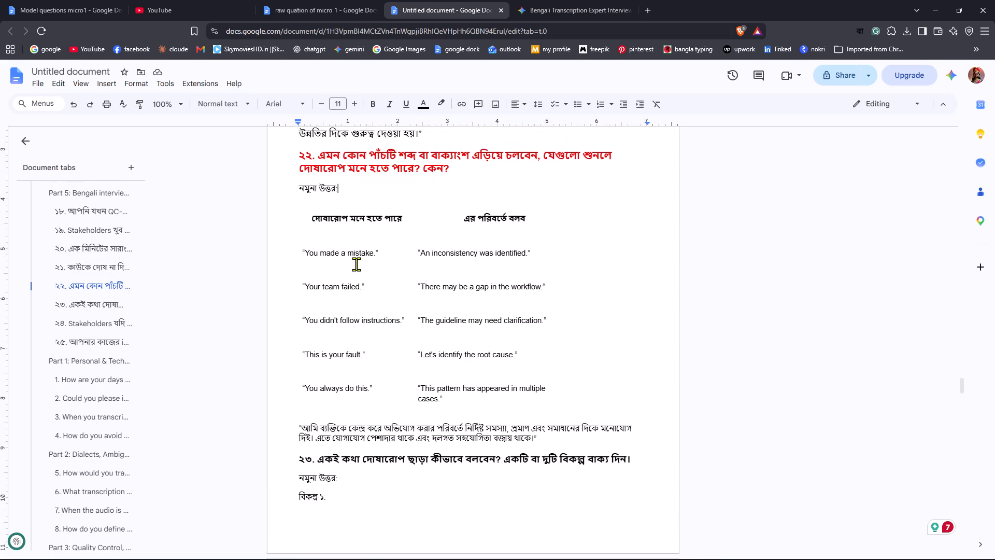
left_click_drag(298, 184, 617, 437)
double_click(351, 99)
left_click(351, 99)
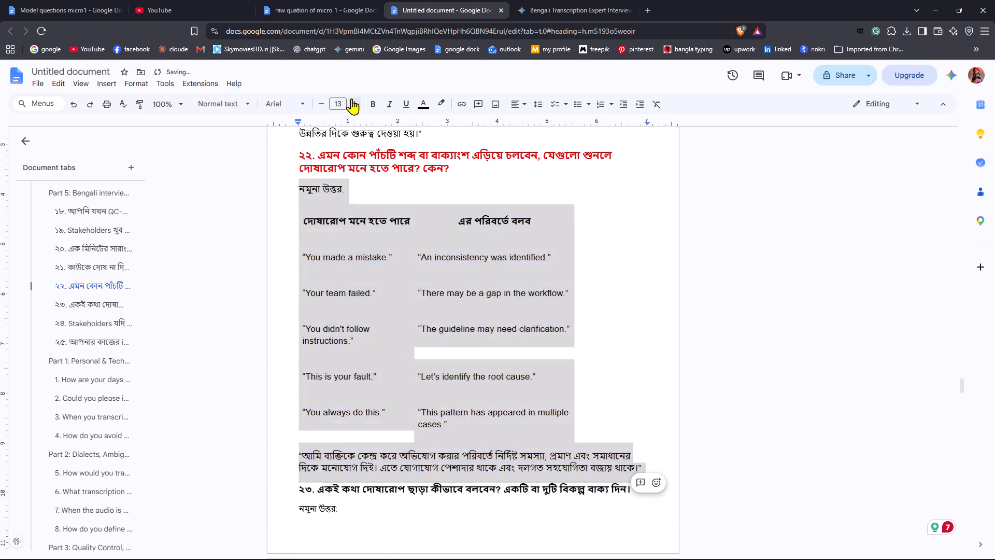
left_click(612, 301)
Format the question ২৩ heading at font size 17 in red.
scroll(612, 301, "down", 5)
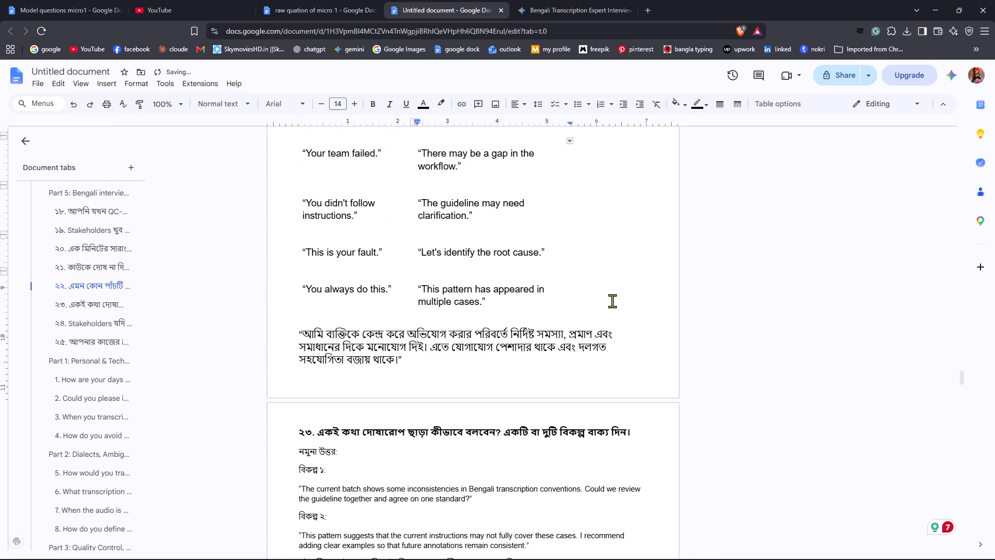
left_click_drag(300, 330, 637, 333)
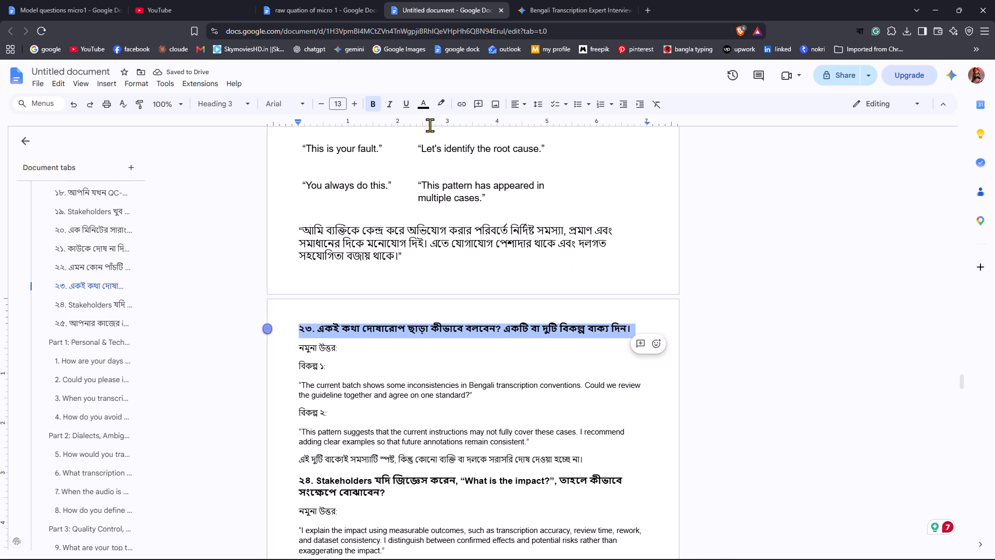
triple_click(357, 103)
left_click(357, 104)
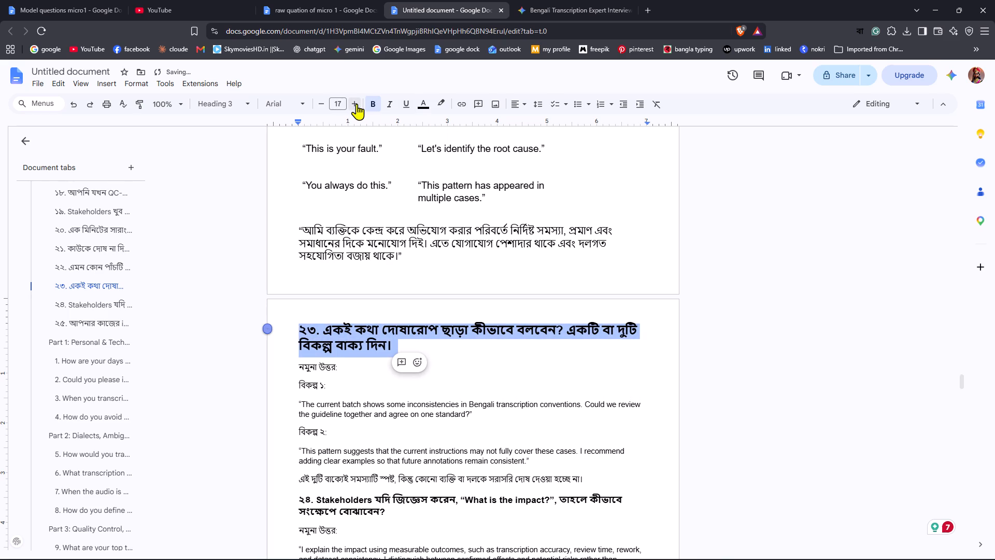
left_click(425, 104)
left_click(440, 137)
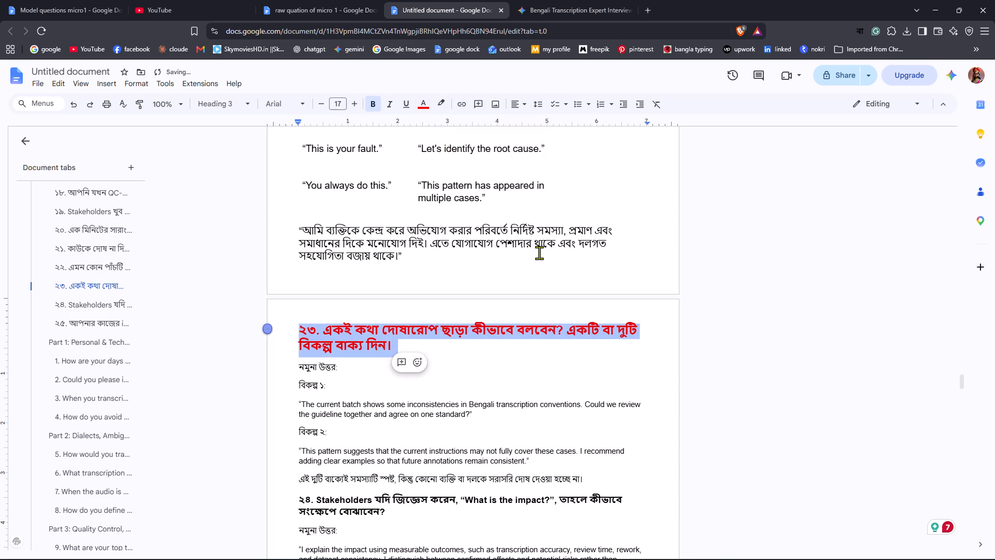
Delete the "নমুনা উত্তর:" and "বিকল্প ১:" lines beneath the question ২৩ heading, leaving no empty line.
scroll(565, 421, "down", 2)
left_click(548, 272)
left_click_drag(336, 287, 294, 274)
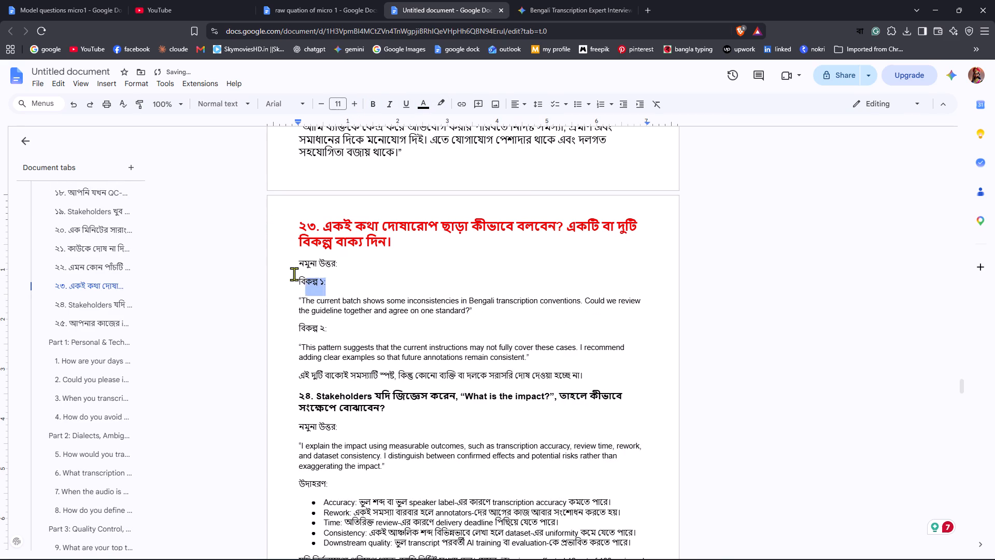
left_click_drag(294, 274, 285, 269)
key("BackSpace")
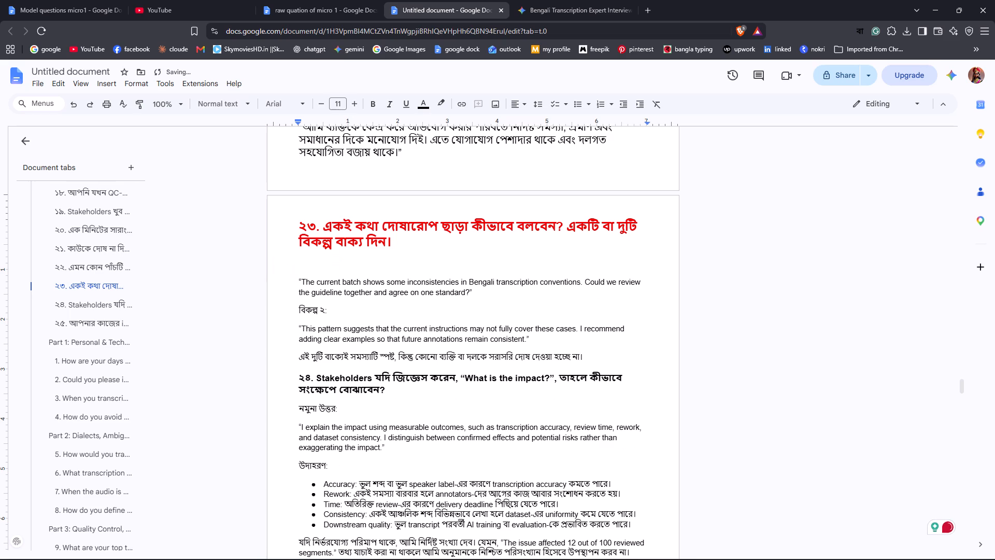
key("BackSpace")
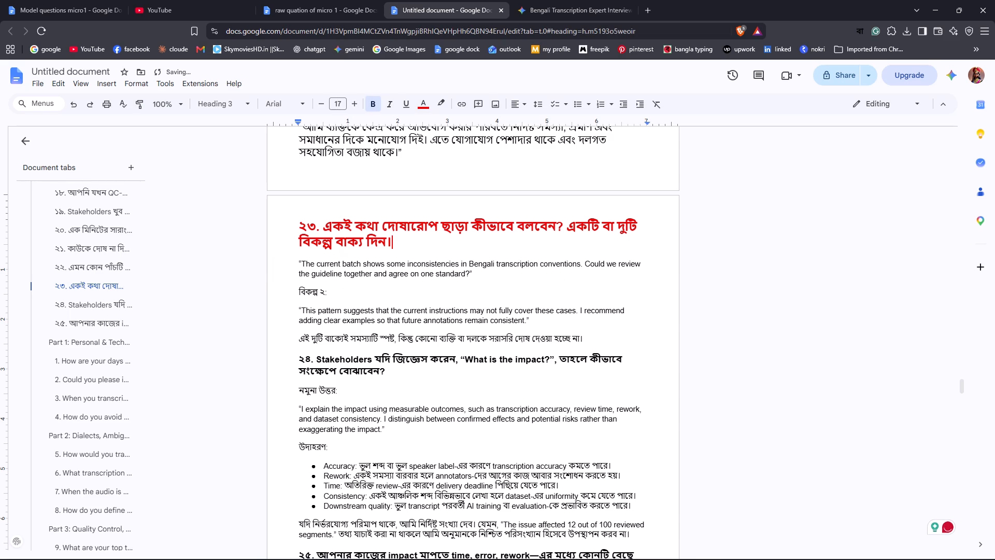
Set the remaining question ২৩ answer text to font size 13.
left_click_drag(300, 263, 375, 286)
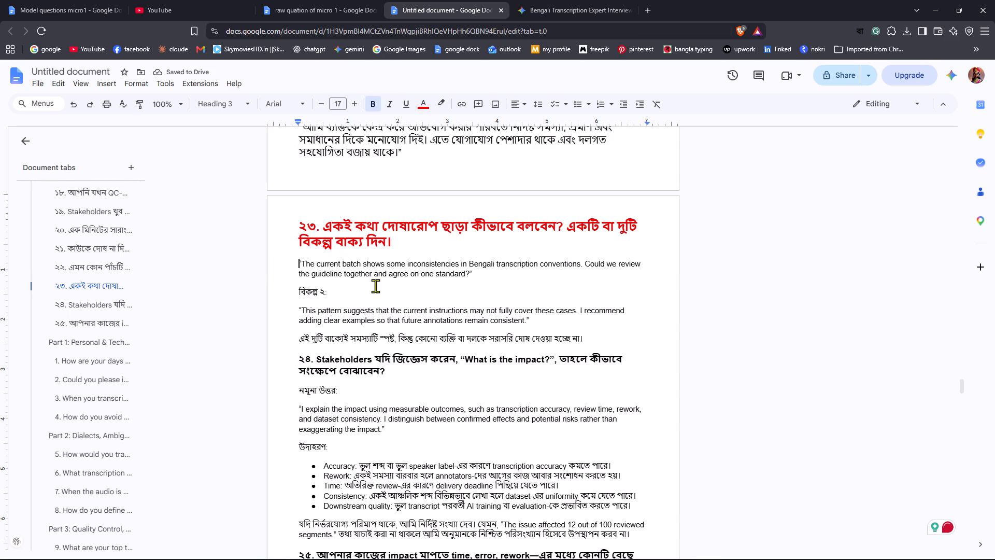
left_click_drag(375, 286, 588, 336)
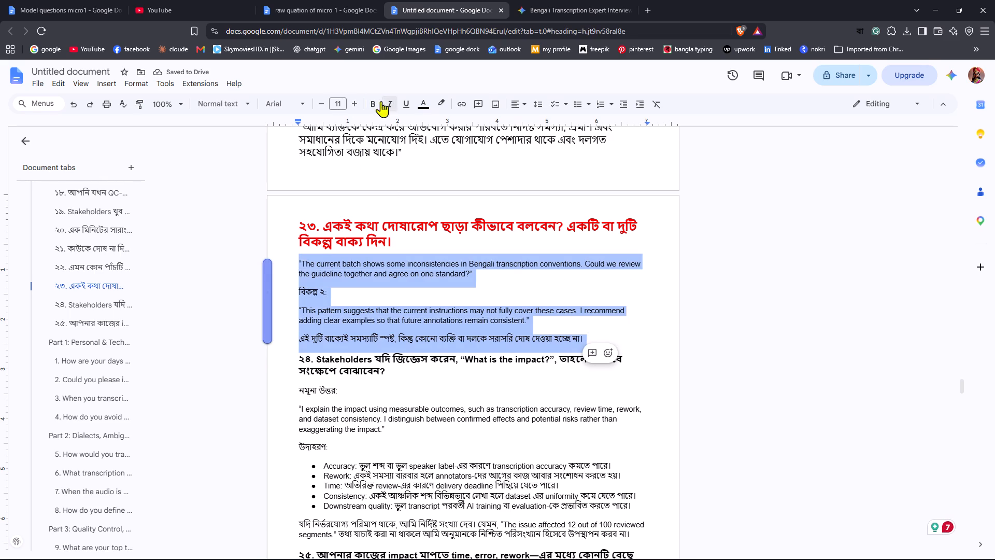
double_click(359, 106)
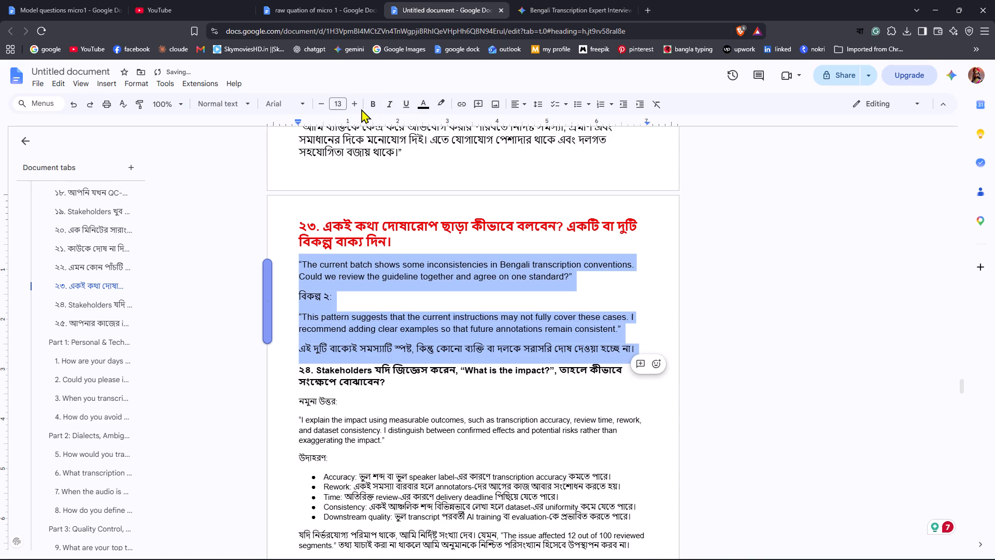
Increase the selected question ২৩ answer text to font size 14.
left_click(356, 101)
Format the question ২৪ heading about explaining impact to stakeholders at font size 17 in red.
scroll(550, 335, "down", 2)
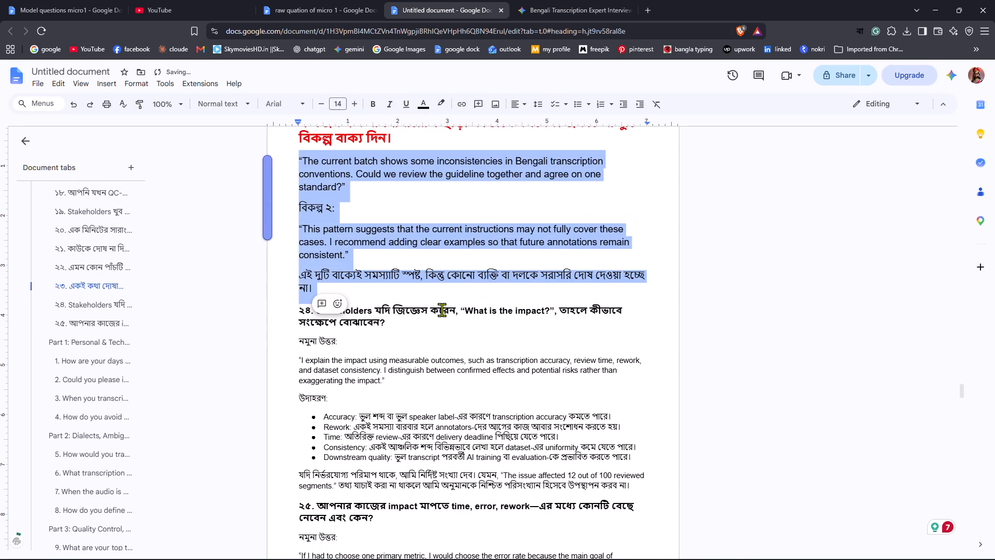
left_click(428, 311)
left_click_drag(302, 310, 397, 329)
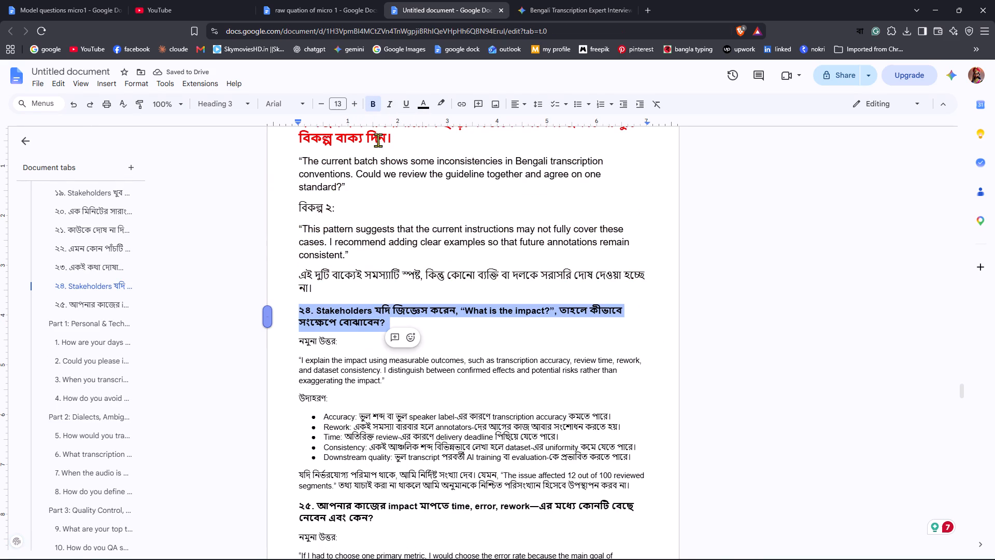
triple_click(359, 108)
left_click(359, 108)
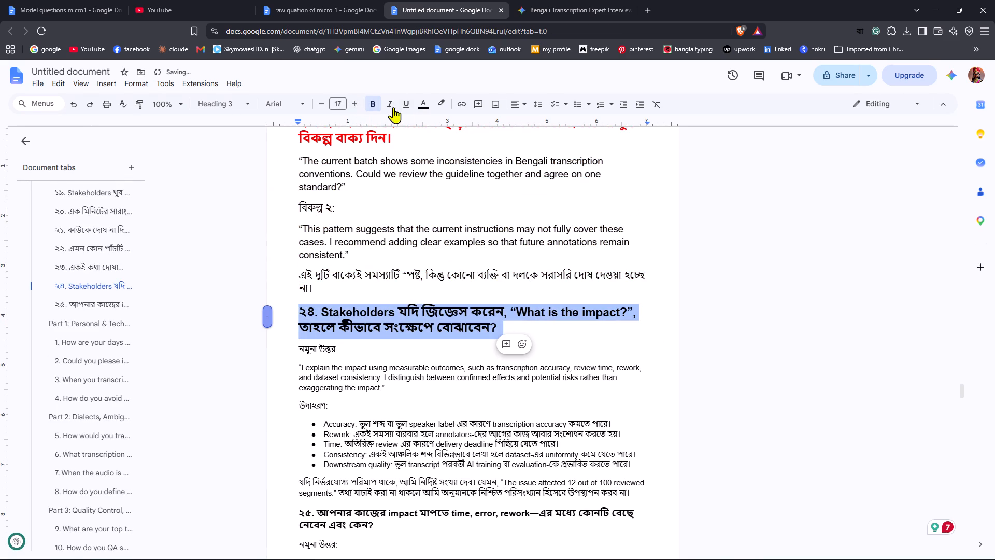
left_click(422, 104)
left_click(437, 136)
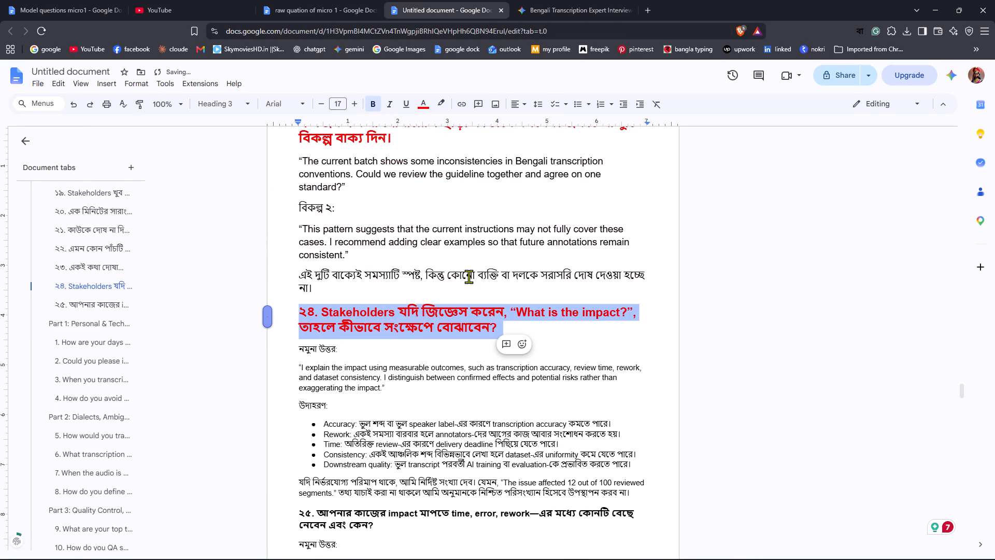
left_click(481, 287)
Delete the "নমুনা উত্তর:" line beneath the question ২৪ heading, leaving no empty line.
scroll(481, 287, "down", 2)
left_click_drag(353, 249, 290, 246)
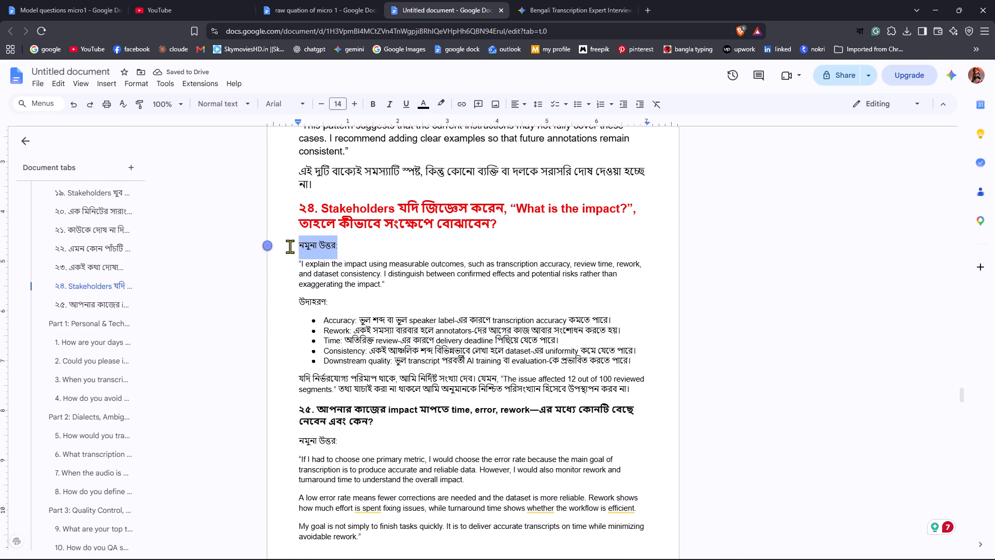
left_click_drag(290, 246, 288, 247)
key("BackSpace")
key("BackSpace")
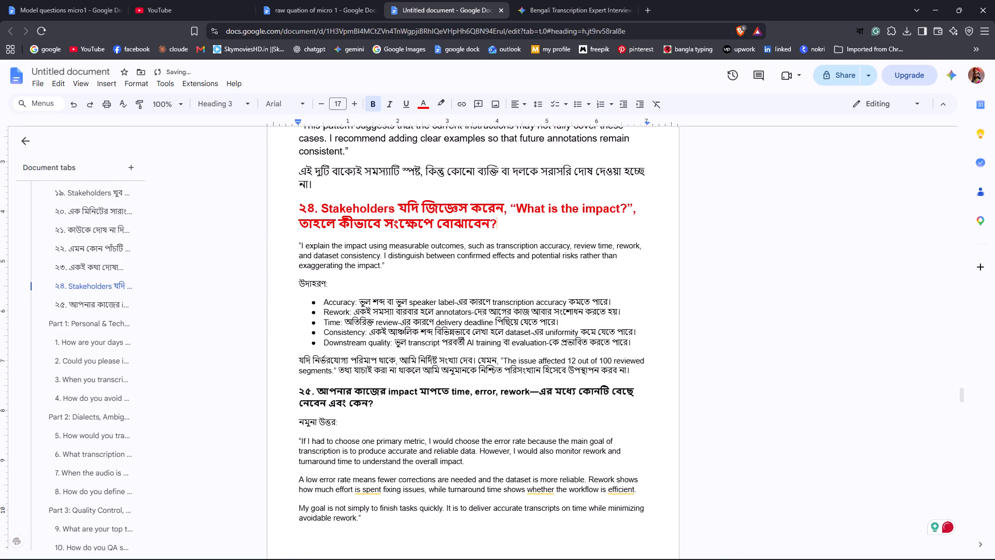
Set the whole question ২৪ answer, including its bulleted examples and closing paragraph, to font size 14.
left_click_drag(296, 244, 594, 360)
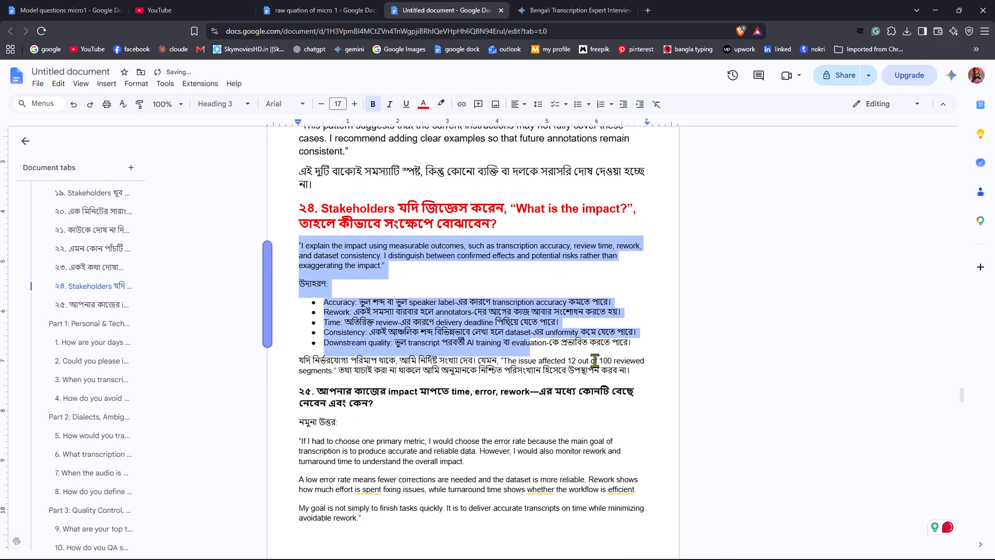
left_click_drag(594, 360, 637, 371)
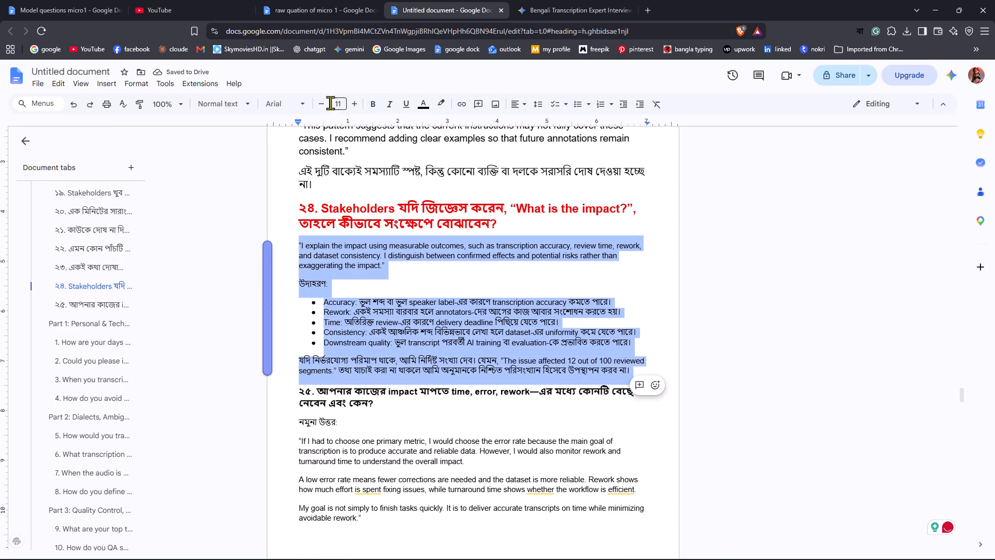
double_click(359, 102)
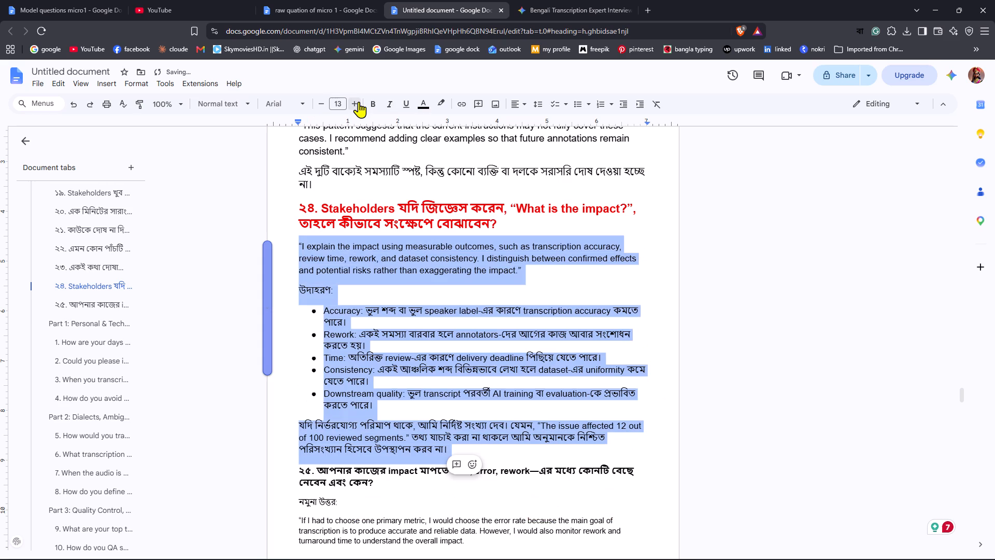
left_click(357, 105)
Insert three blank lines before the question ২৫ heading to push it onto the next page.
scroll(448, 256, "down", 3)
scroll(453, 259, "up", 3)
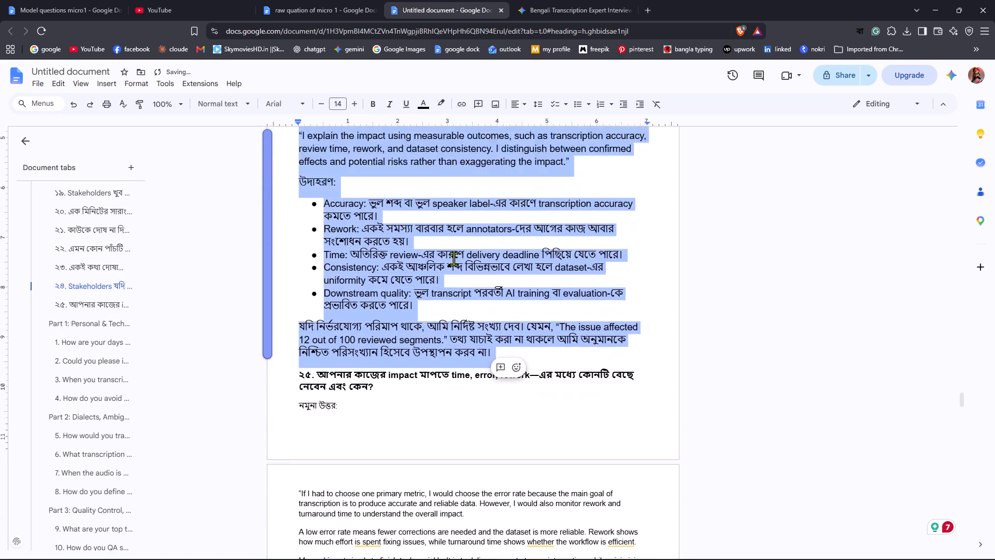
scroll(453, 259, "down", 4)
left_click(297, 281)
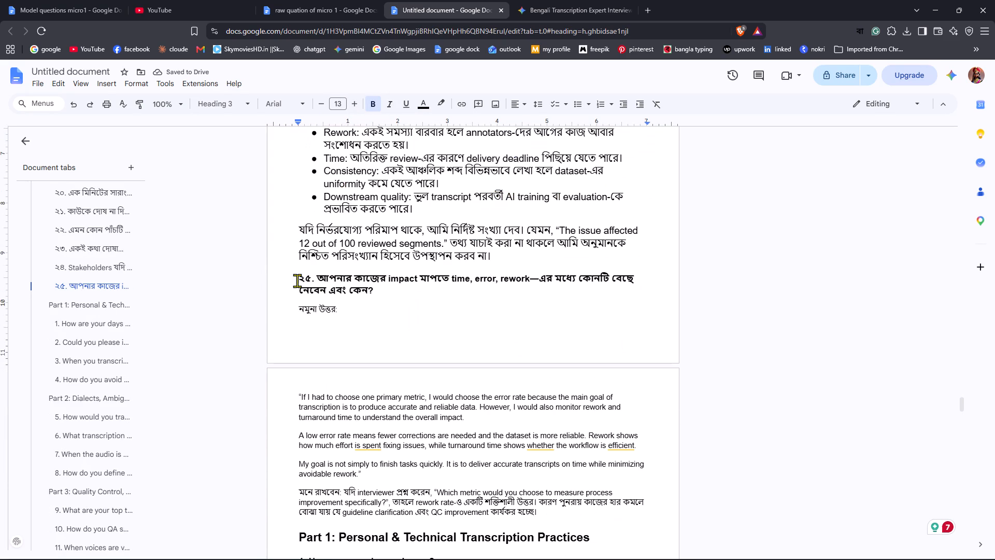
key("Return")
key("Return")
key("Return")
Format the question ২৫ heading at font size 16 in red.
scroll(296, 281, "down", 2)
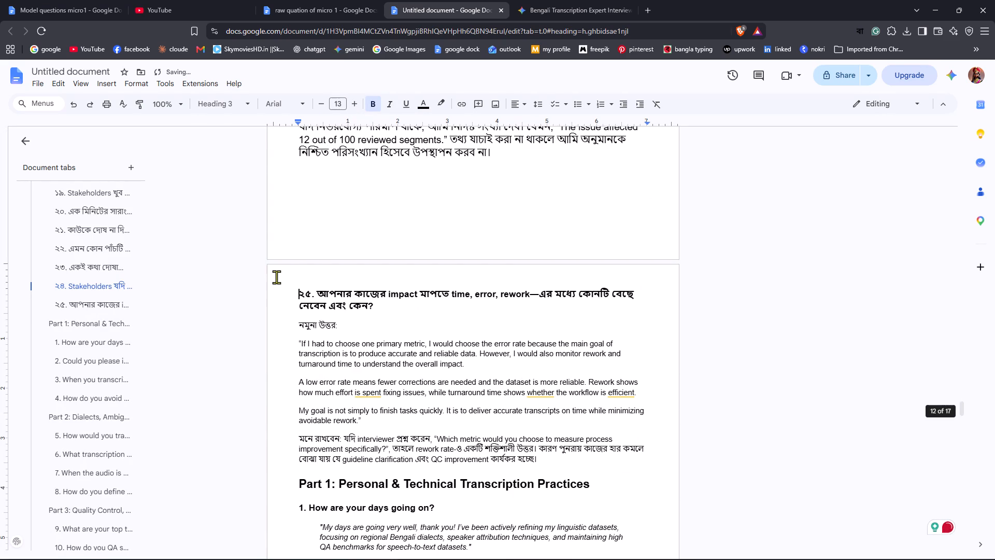
left_click_drag(297, 292, 419, 303)
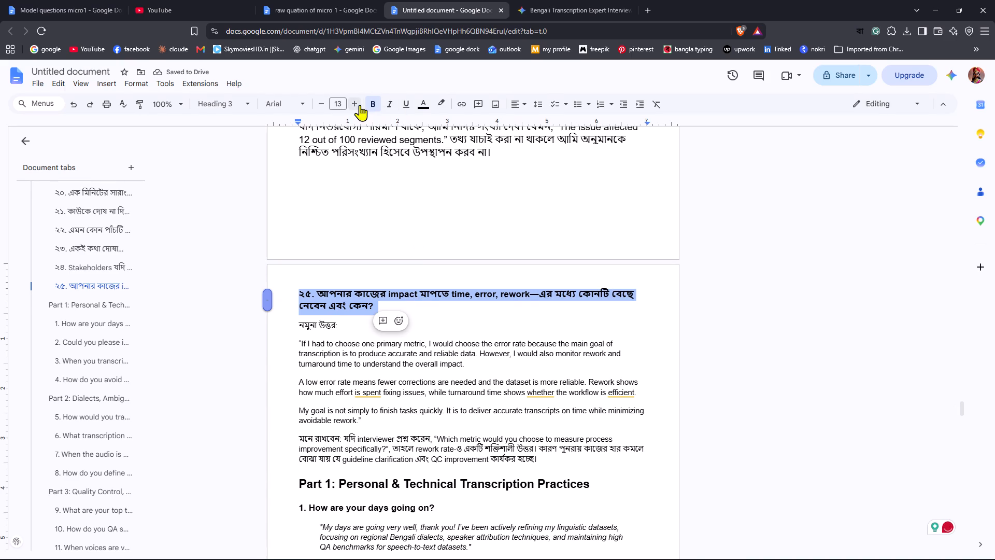
left_click(360, 105)
left_click(360, 105)
left_click(421, 105)
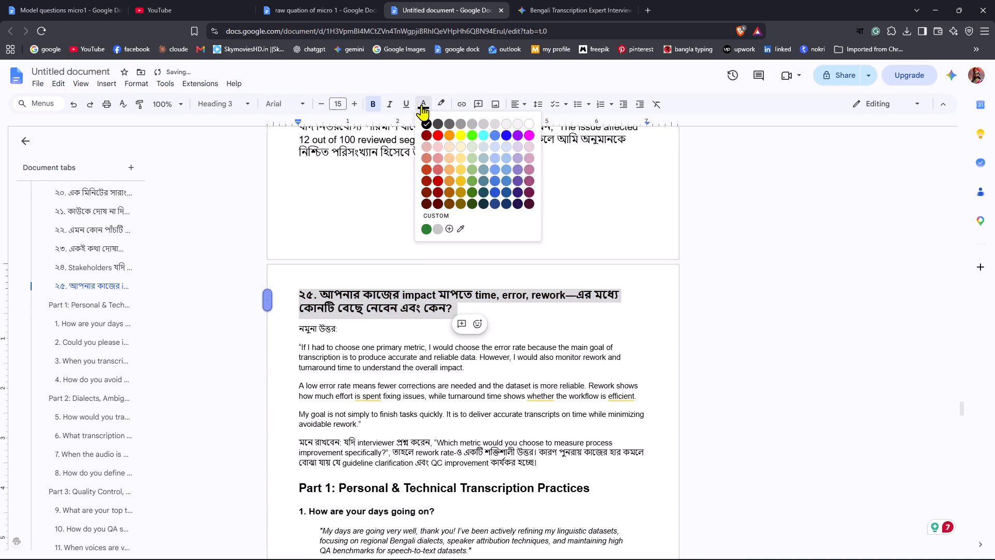
left_click(437, 131)
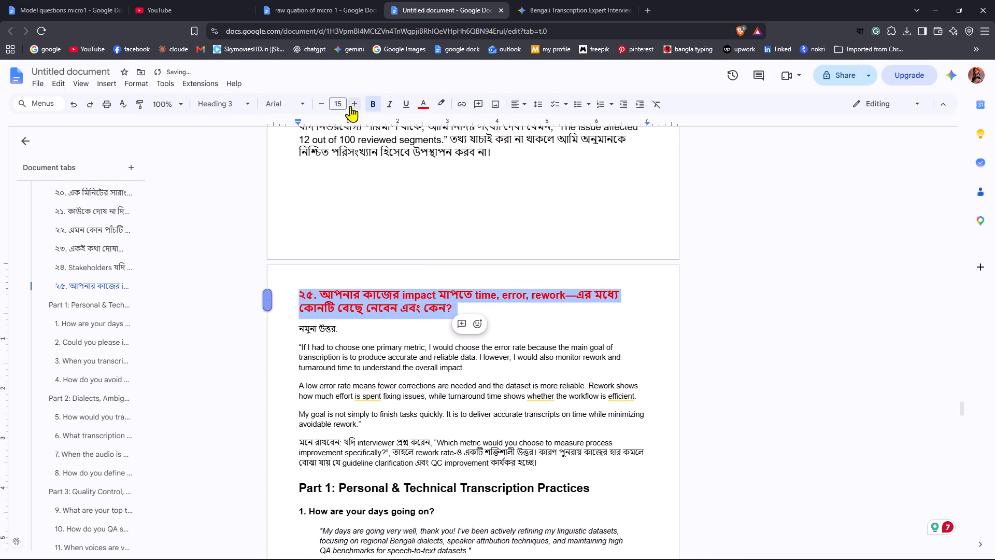
left_click(350, 106)
left_click(383, 320)
Delete the "নমুনা উত্তর:" line beneath the question ২৫ heading, leaving no empty line.
scroll(354, 347, "down", 2)
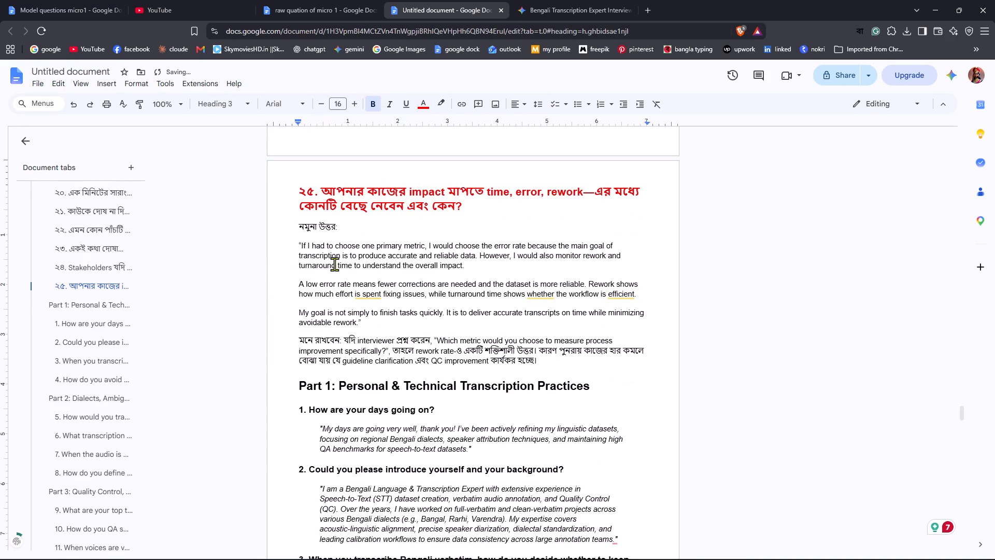
left_click_drag(345, 231, 276, 227)
key("BackSpace")
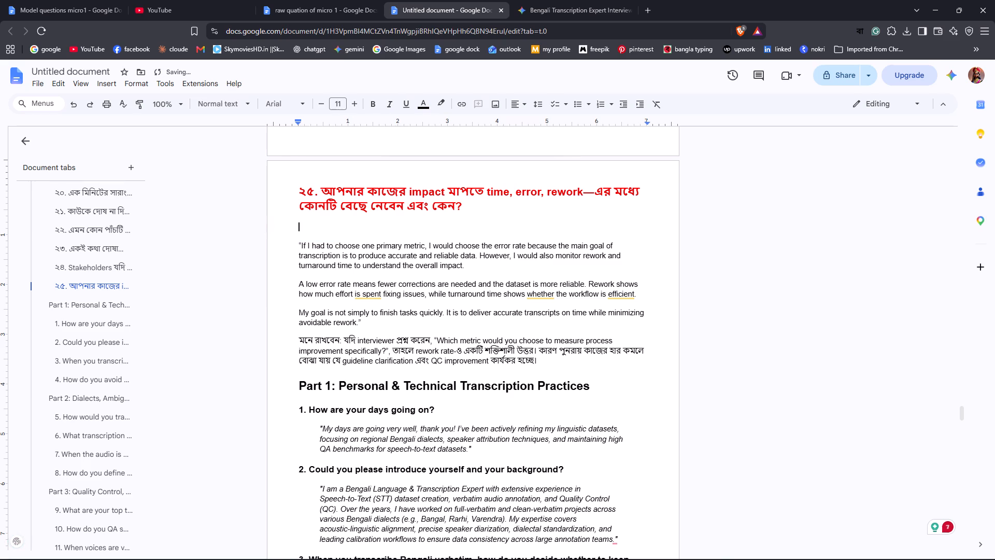
key("BackSpace")
Set the whole question ২৫ answer, including the "মনে রাখবেন" note, to font size 14.
left_click_drag(295, 222, 437, 269)
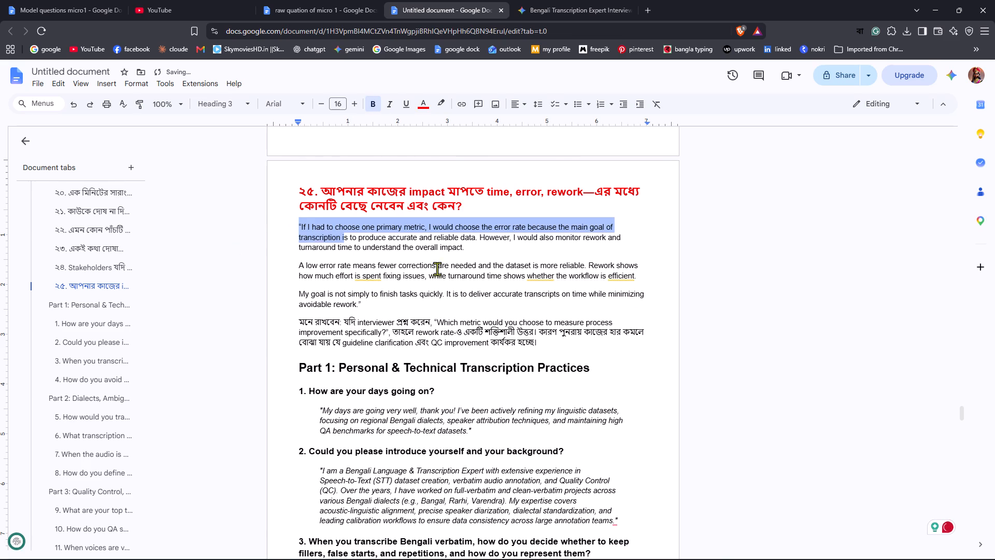
left_click_drag(437, 269, 605, 343)
double_click(353, 103)
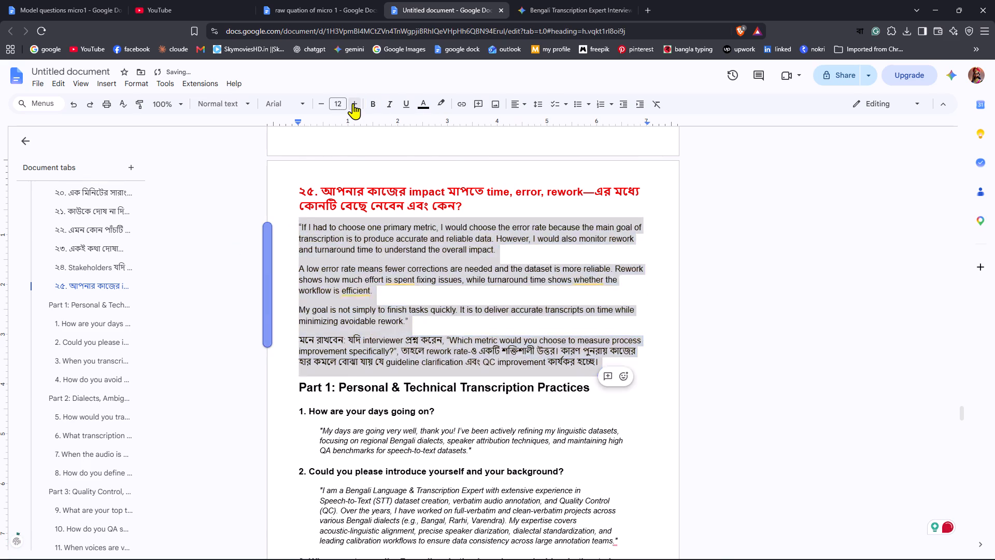
left_click(425, 104)
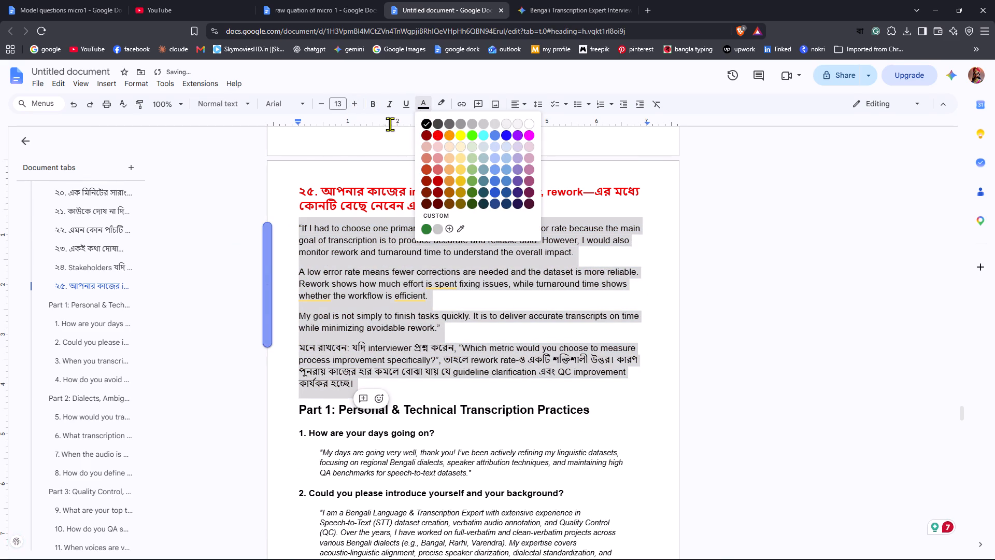
left_click(353, 105)
Format the "Part 1: Personal & Technical Transcription Practices" heading at font size 20 in red.
scroll(421, 431, "down", 3)
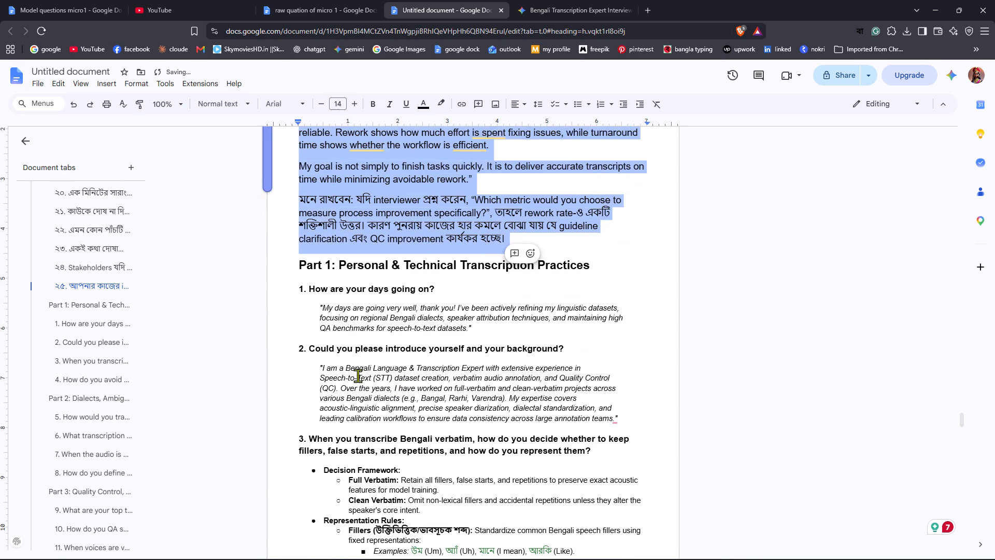
left_click(288, 340)
left_click_drag(299, 265, 600, 274)
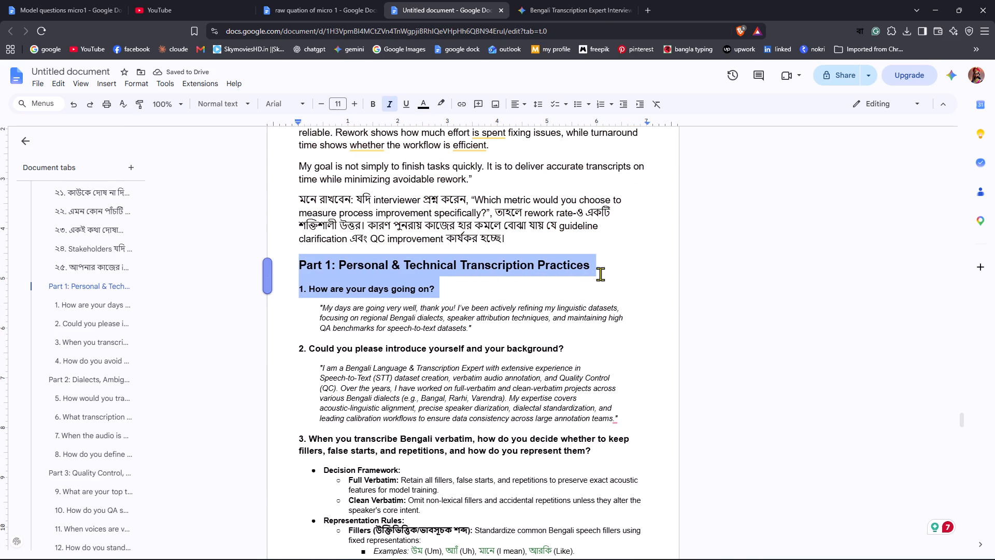
left_click_drag(600, 274, 606, 260)
left_click(358, 108)
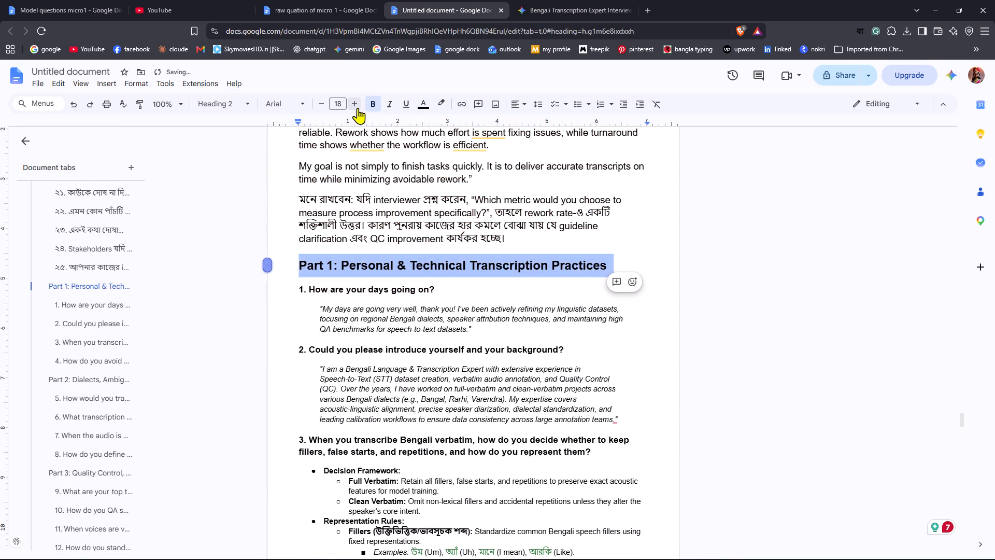
left_click(358, 108)
left_click(358, 108)
left_click(423, 99)
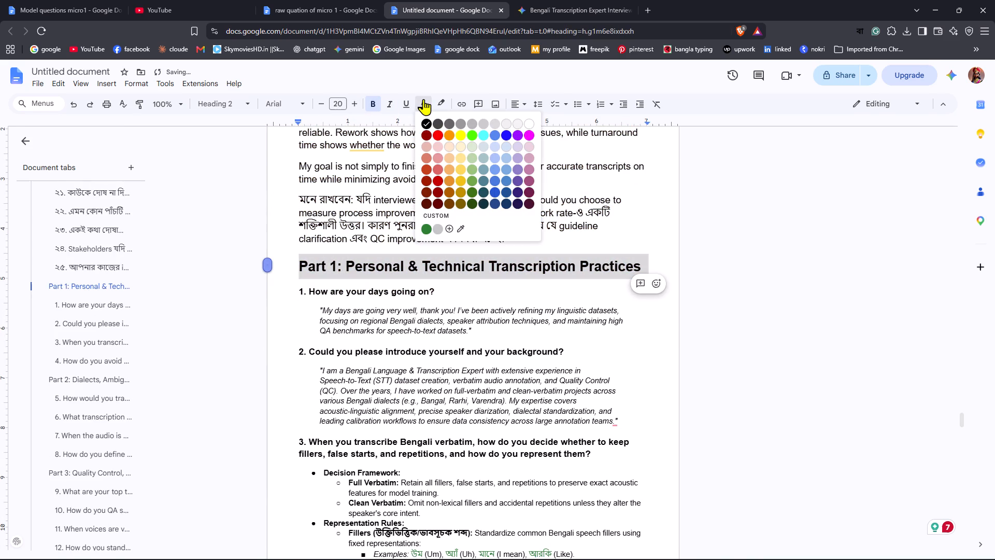
left_click(443, 134)
left_click(634, 206)
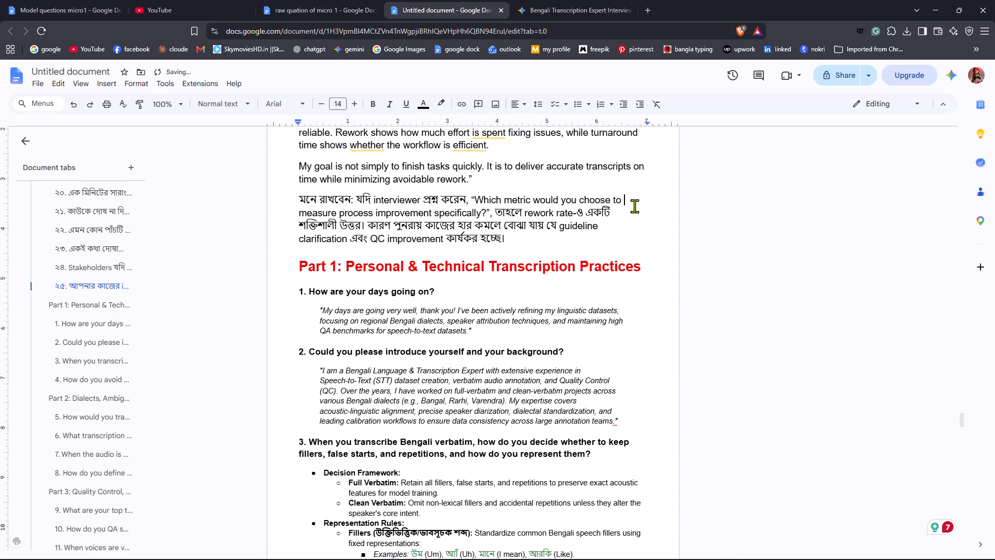
Set the "1. How are your days going on?" heading in Part 1 to font size 15.
scroll(610, 288, "down", 1)
left_click_drag(296, 239, 449, 243)
double_click(360, 104)
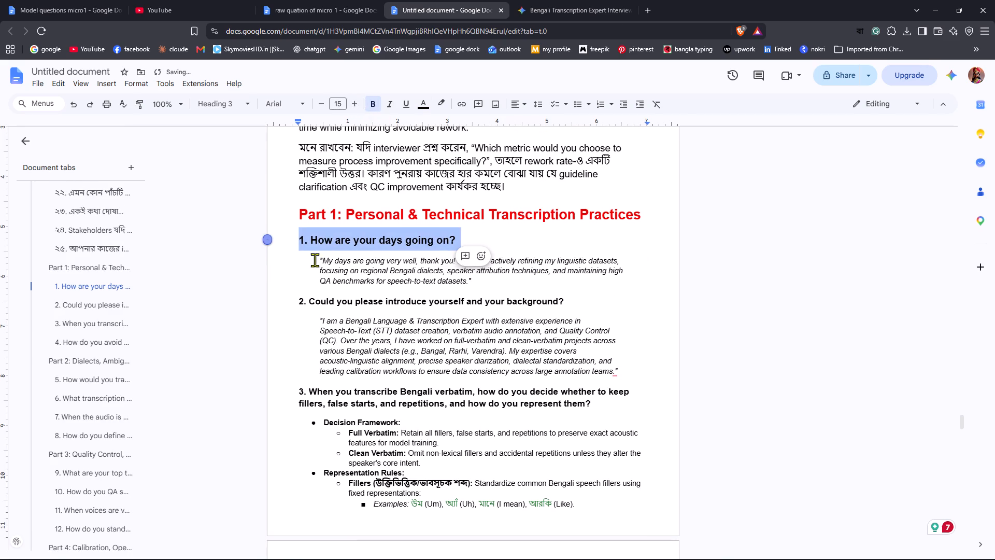
Set the italic answer to Part 1's question 1 to font size 15.
left_click_drag(312, 264, 502, 282)
triple_click(357, 104)
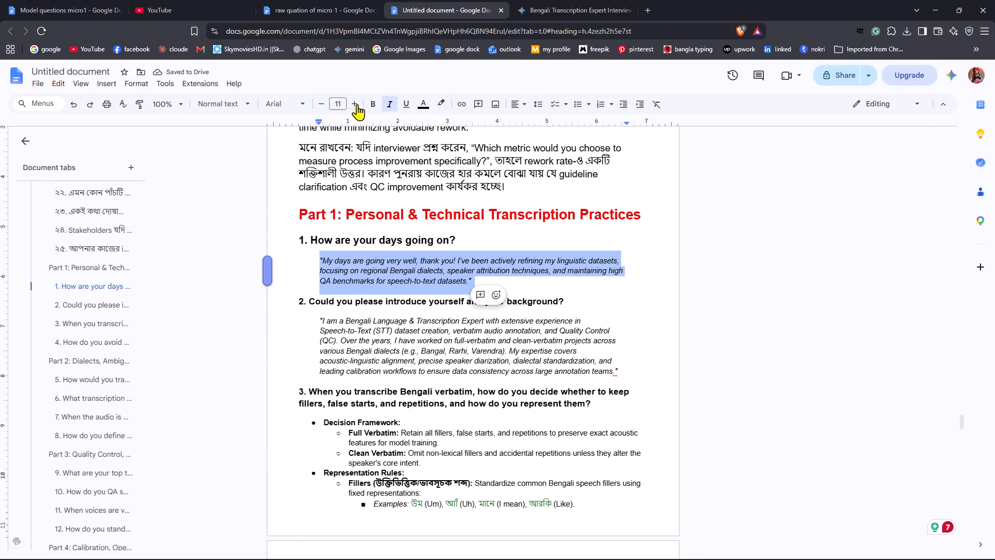
left_click(357, 104)
left_click(612, 315)
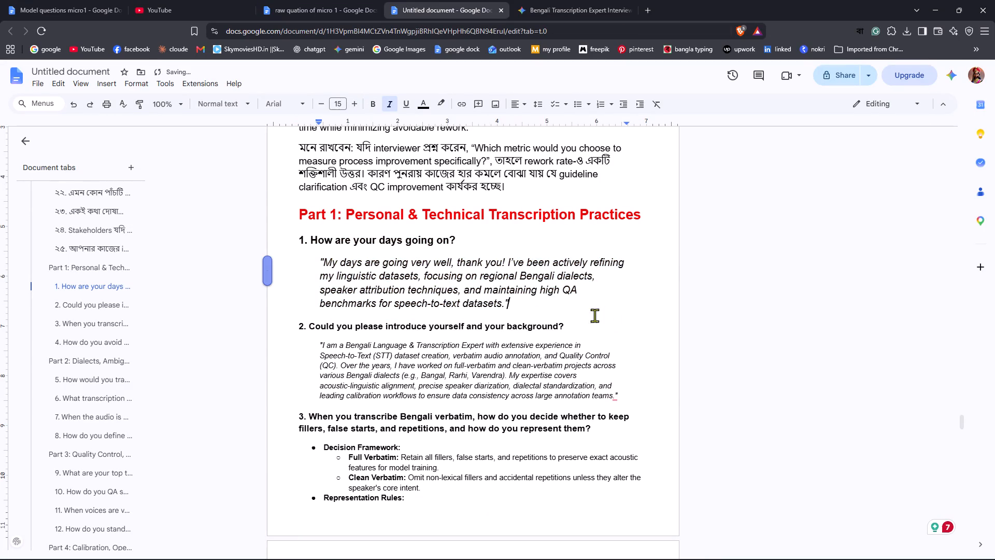
Format the "2. Could you please introduce yourself and your background?" heading at font size 17 in red.
left_click_drag(292, 325, 567, 323)
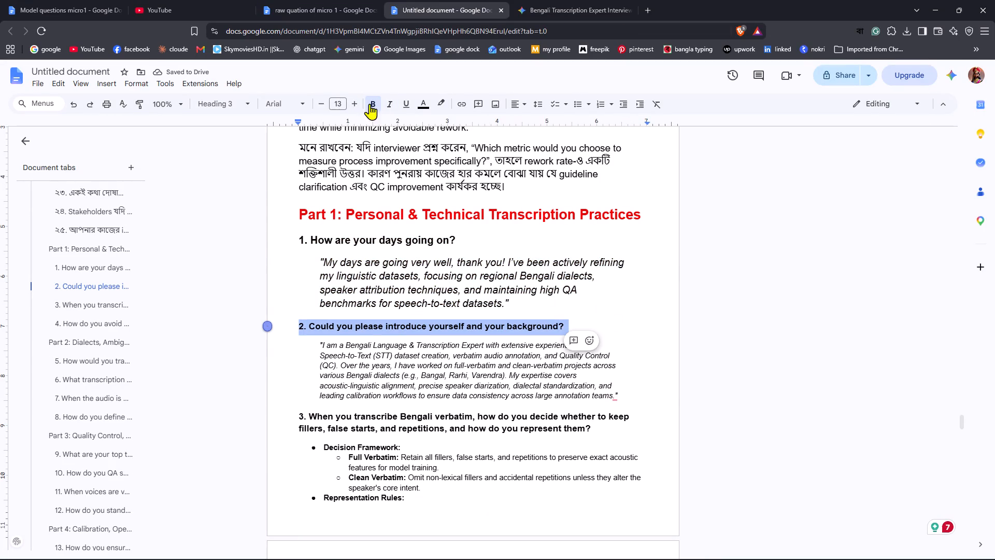
triple_click(359, 102)
left_click(359, 102)
left_click(417, 106)
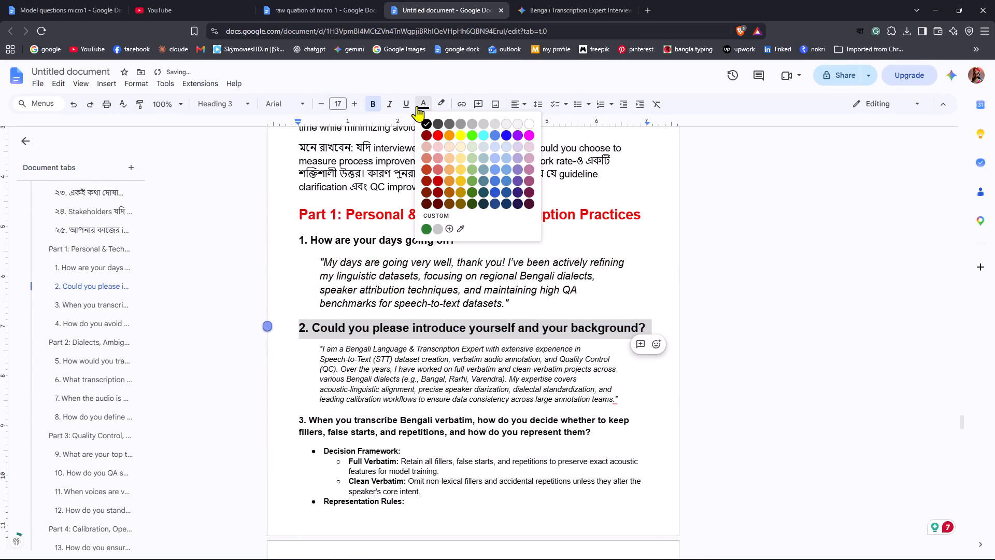
left_click(436, 133)
Colour the "1. How are your days going on?" heading red.
left_click_drag(296, 242, 456, 242)
left_click(424, 98)
left_click(438, 134)
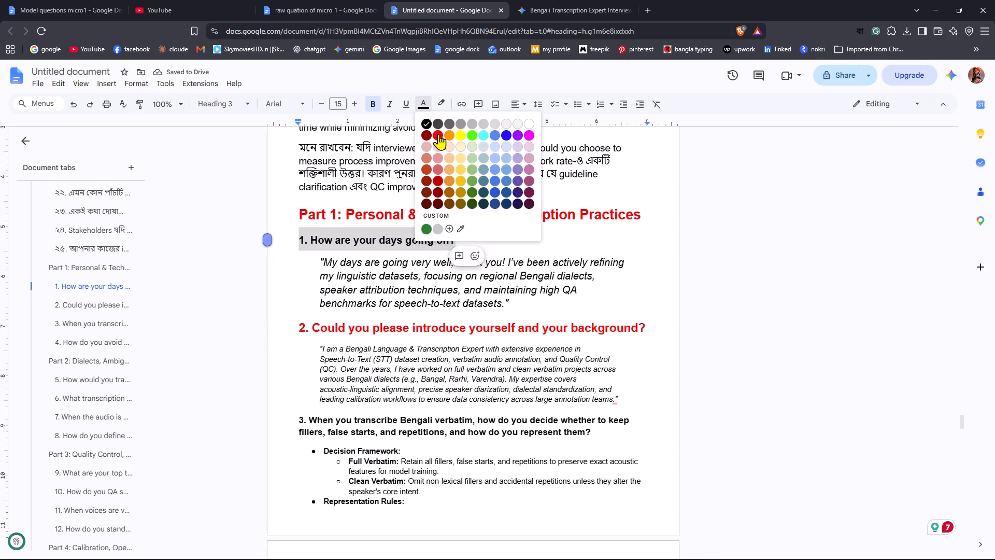
left_click(642, 256)
Set the italic self-introduction answer under Part 1's question 2 to font size 14.
left_click_drag(325, 347, 588, 390)
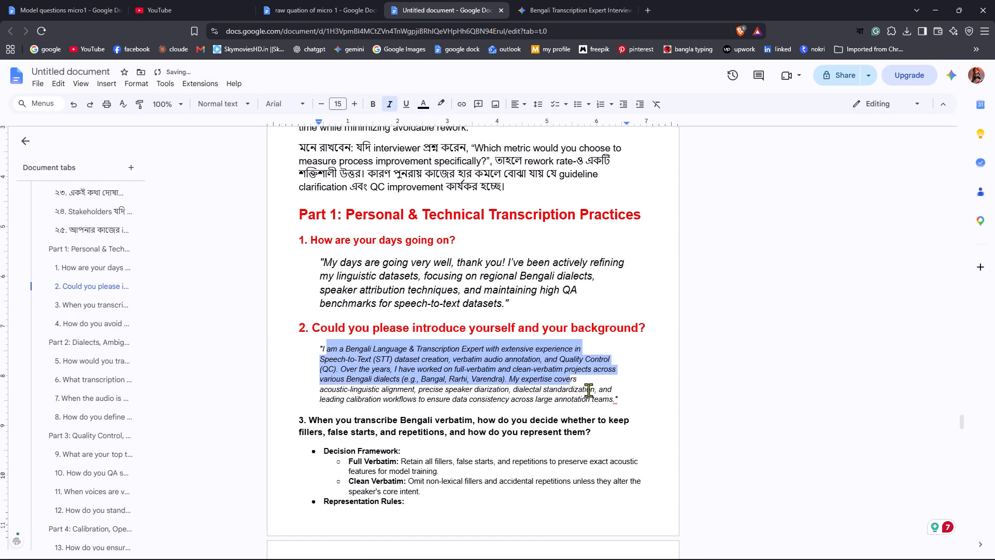
left_click_drag(588, 390, 619, 397)
left_click(285, 363)
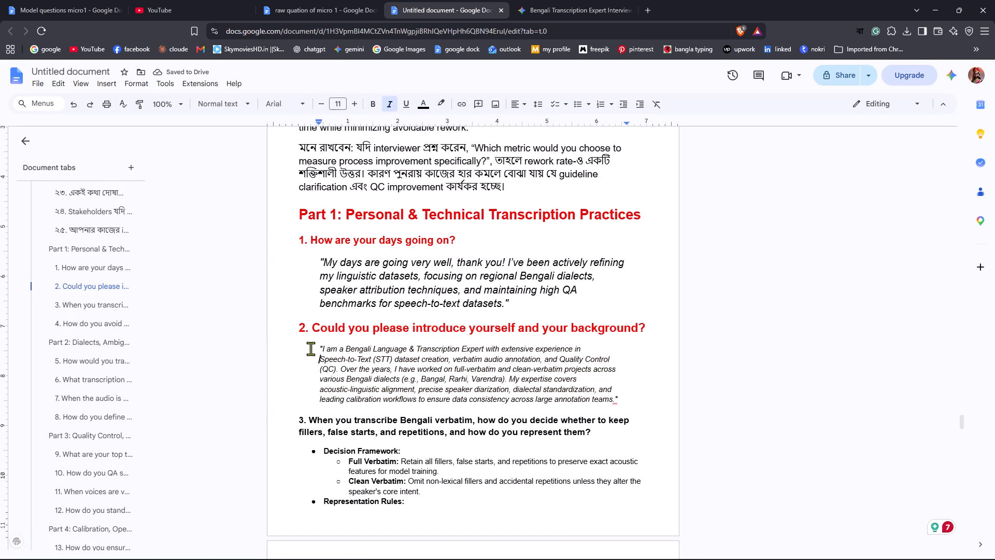
left_click_drag(310, 348, 620, 398)
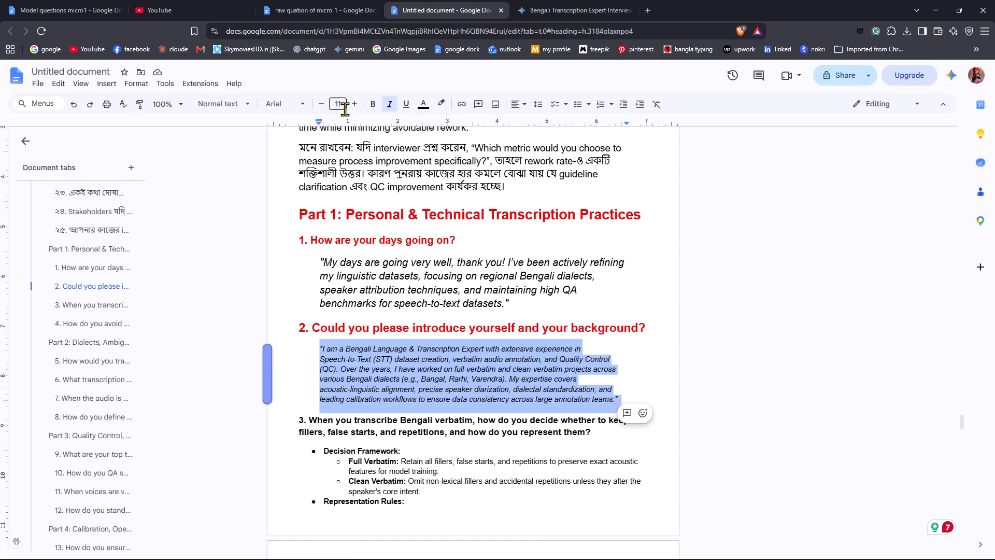
left_click(348, 106)
left_click(348, 106)
left_click(348, 106)
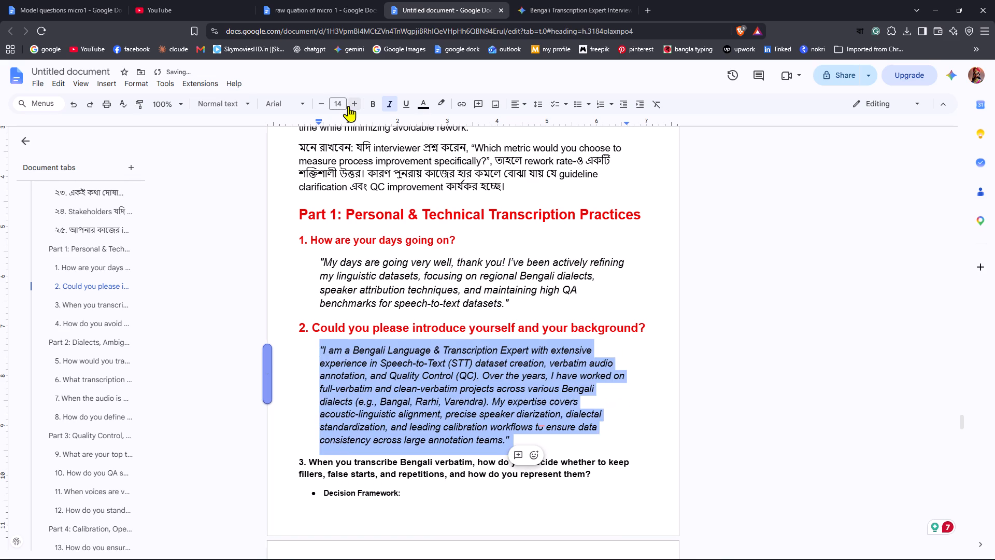
Insert two blank lines before the "3. When you transcribe Bengali verbatim" heading so it starts on the next page.
scroll(405, 250, "down", 5)
left_click(298, 197)
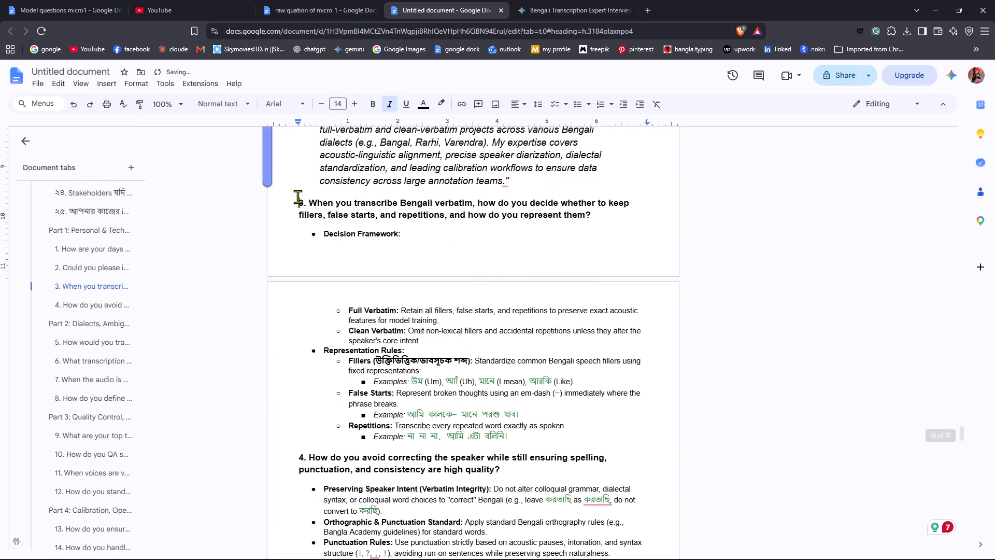
key("Return")
key("Return")
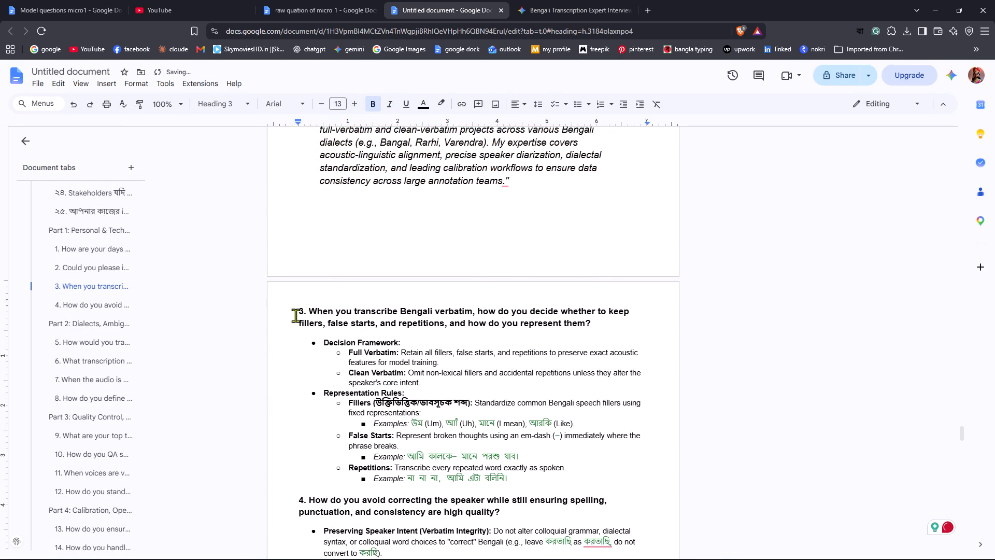
Format the "3. When you transcribe Bengali verbatim" heading at font size 16 in red.
left_click_drag(289, 311, 655, 322)
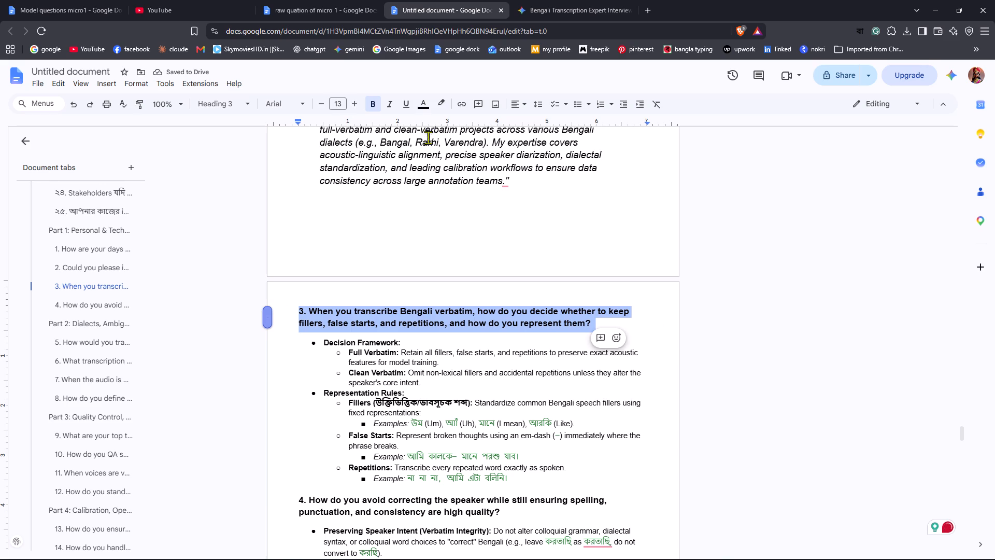
left_click(360, 107)
double_click(360, 107)
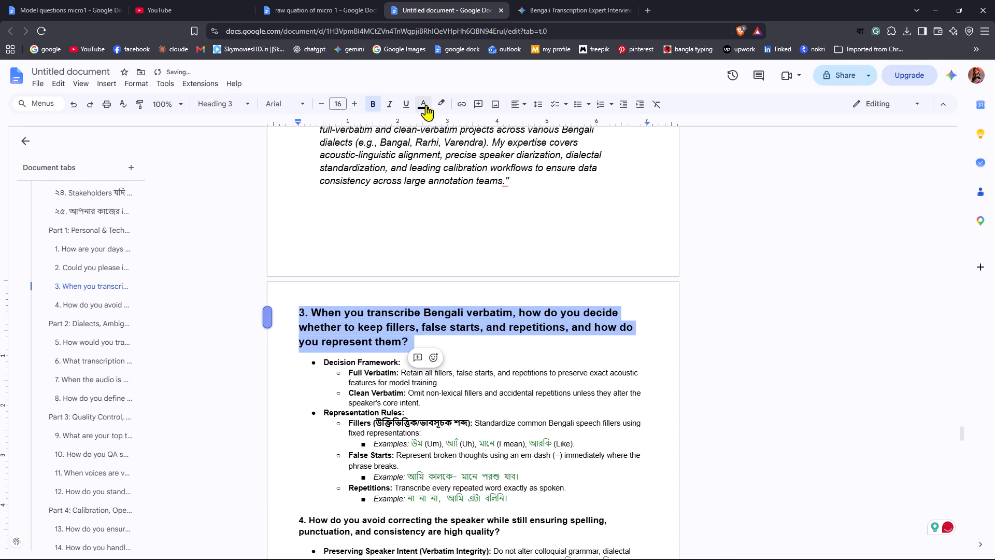
left_click(426, 105)
left_click(439, 140)
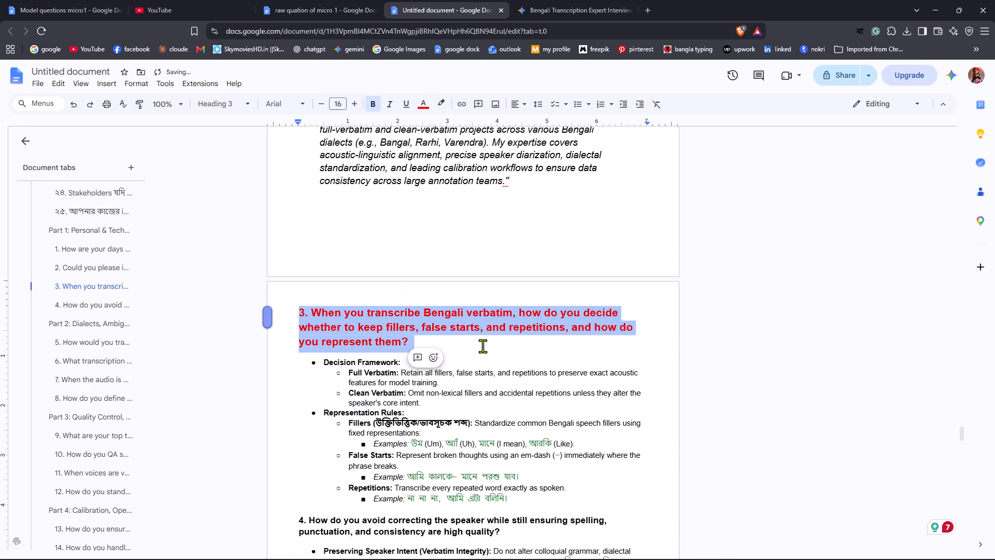
Set question 3's answer bullets, from Decision Framework through the Repetitions example, to font size 14.
scroll(491, 332, "down", 2)
left_click(297, 302)
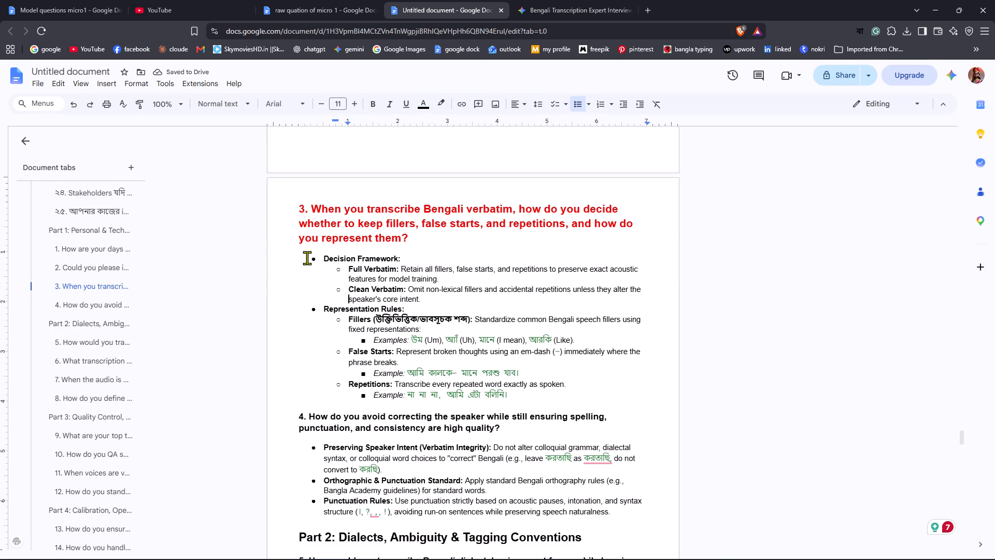
left_click_drag(309, 256, 582, 402)
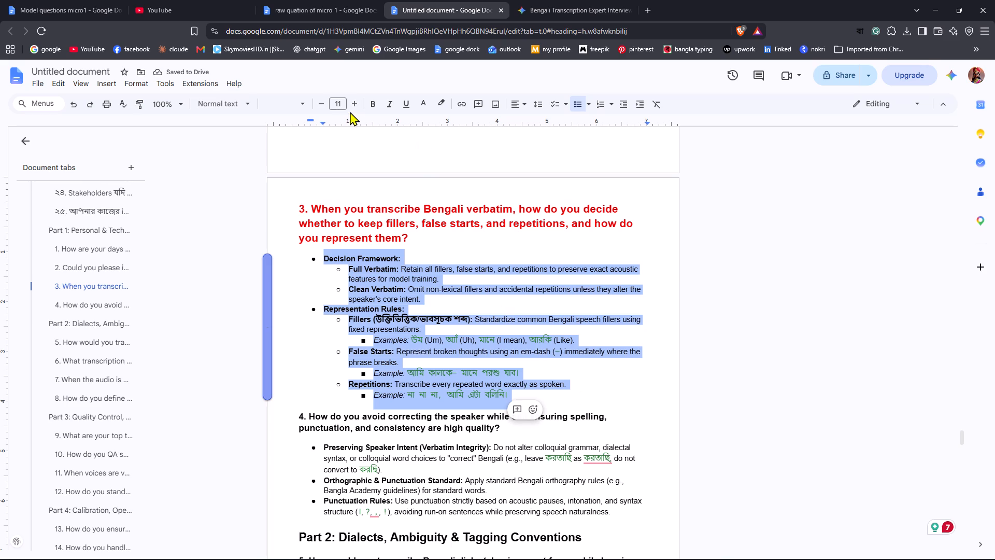
double_click(357, 106)
left_click(357, 106)
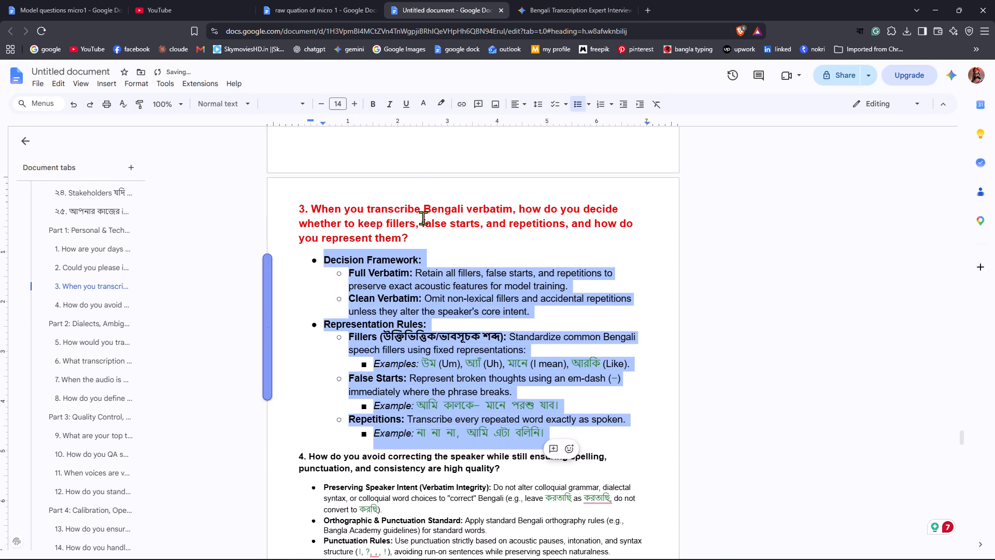
left_click(517, 254)
Format the "4. How do you avoid correcting the speaker" heading at font size 17 in red, without underlining.
scroll(529, 265, "down", 4)
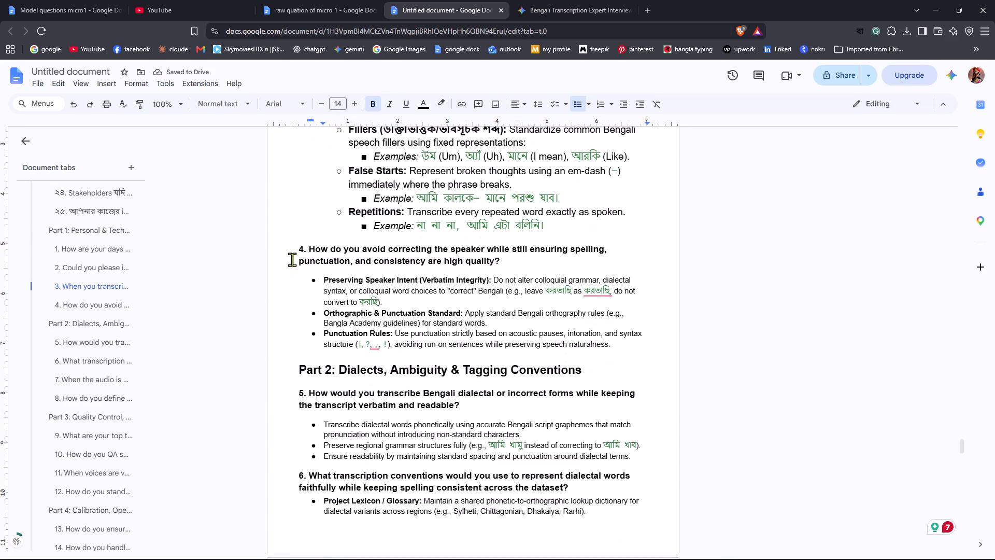
left_click_drag(299, 245, 510, 260)
left_click(354, 101)
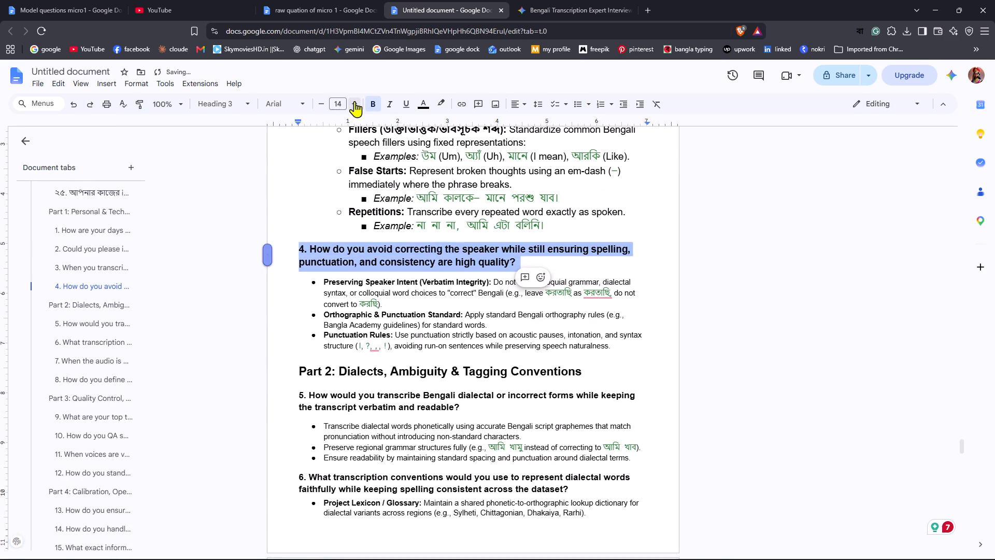
left_click(354, 101)
left_click(354, 101)
left_click(424, 108)
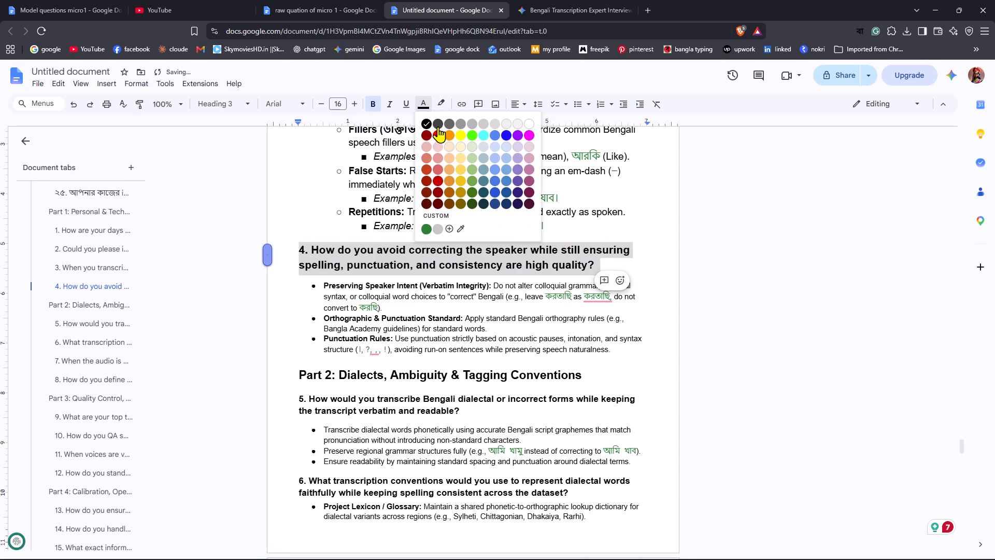
left_click(438, 127)
left_click(411, 105)
left_click(423, 103)
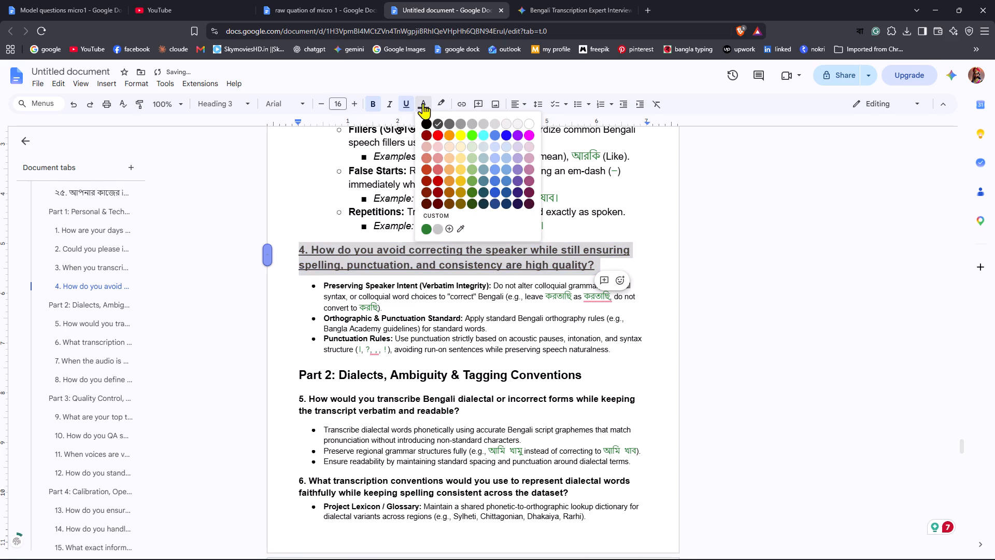
left_click(443, 133)
left_click(412, 107)
left_click(357, 111)
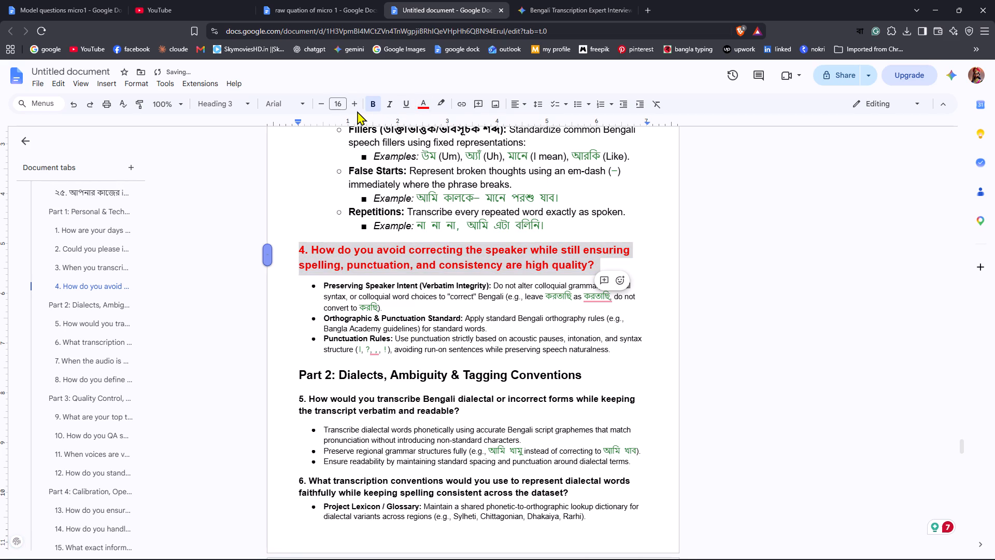
left_click(354, 107)
Set question 4's three answer bullets, from Preserving Speaker Intent through Punctuation Rules, to font size 14.
left_click(310, 180)
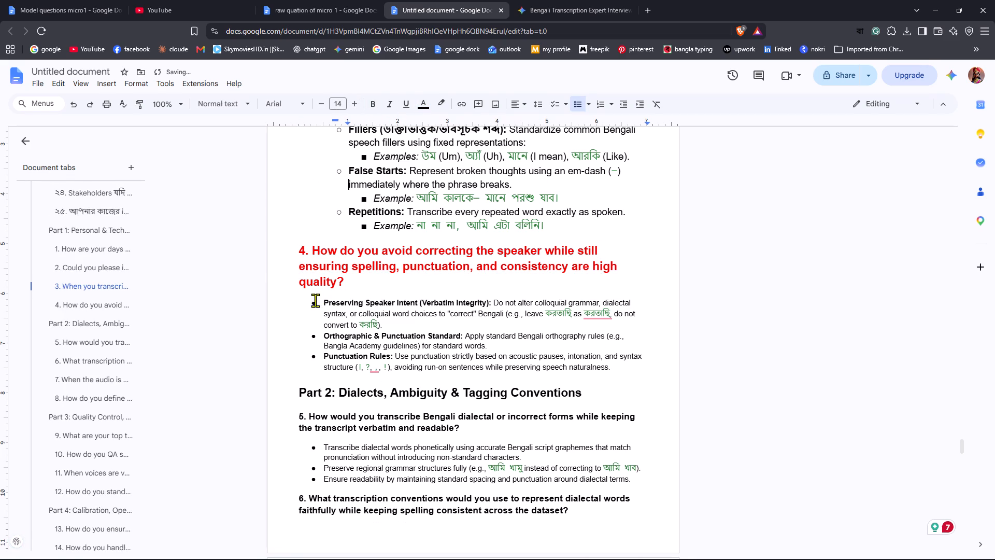
left_click_drag(310, 301, 640, 378)
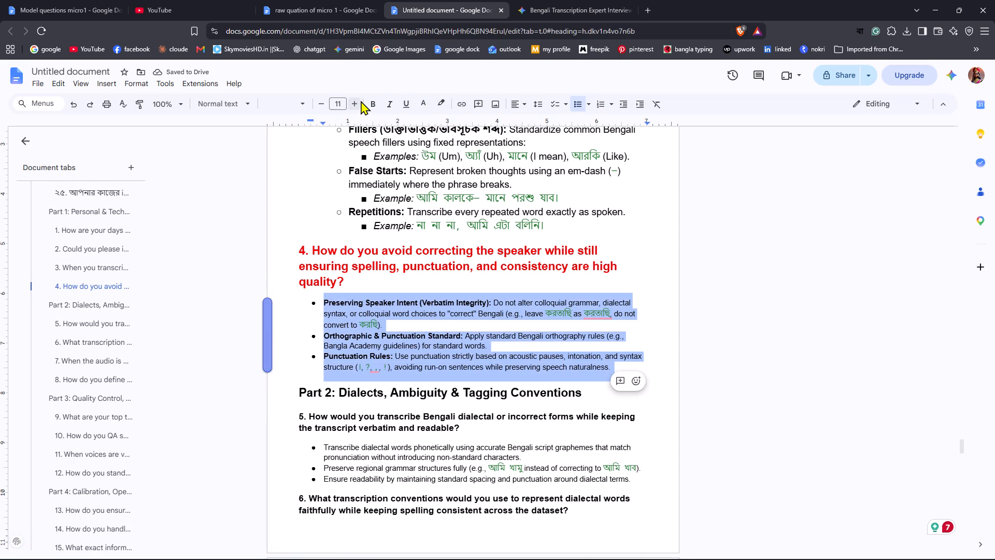
triple_click(361, 101)
triple_click(355, 103)
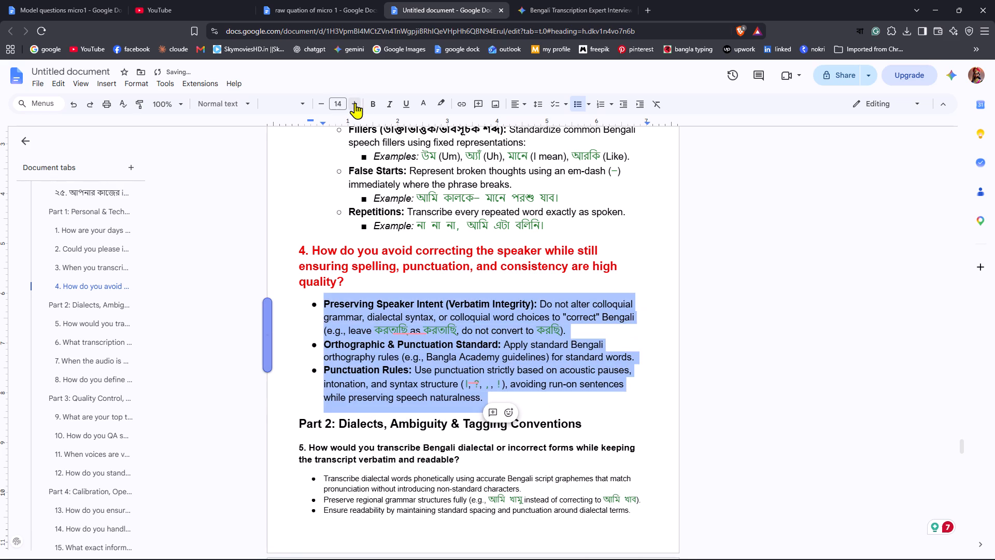
Enlarge the "Part 2: Dialects, Ambiguity & Tagging Conventions" heading and the question 5 heading by three font sizes and colour both red.
scroll(302, 381, "down", 2)
left_click(272, 356)
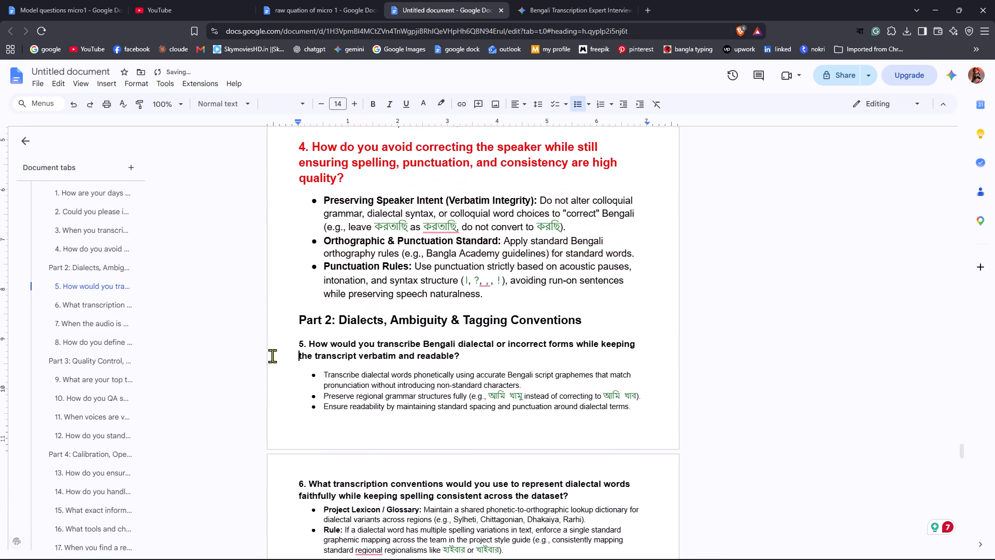
left_click_drag(291, 322, 500, 353)
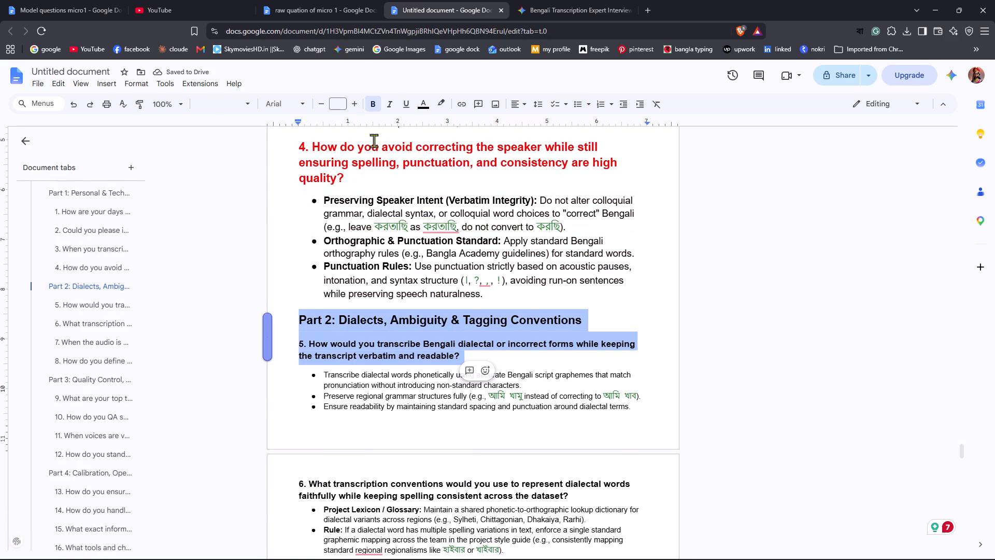
triple_click(353, 102)
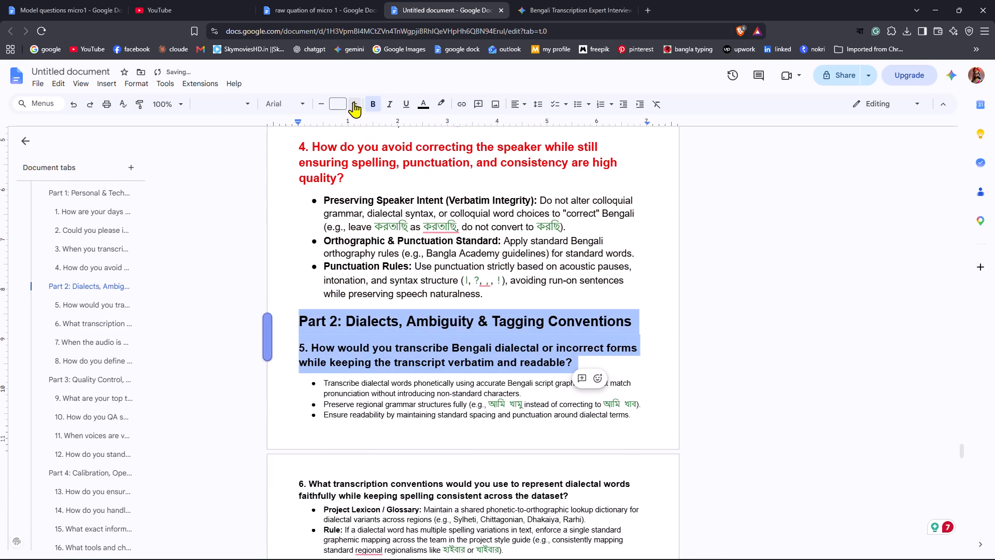
left_click(420, 102)
left_click(442, 135)
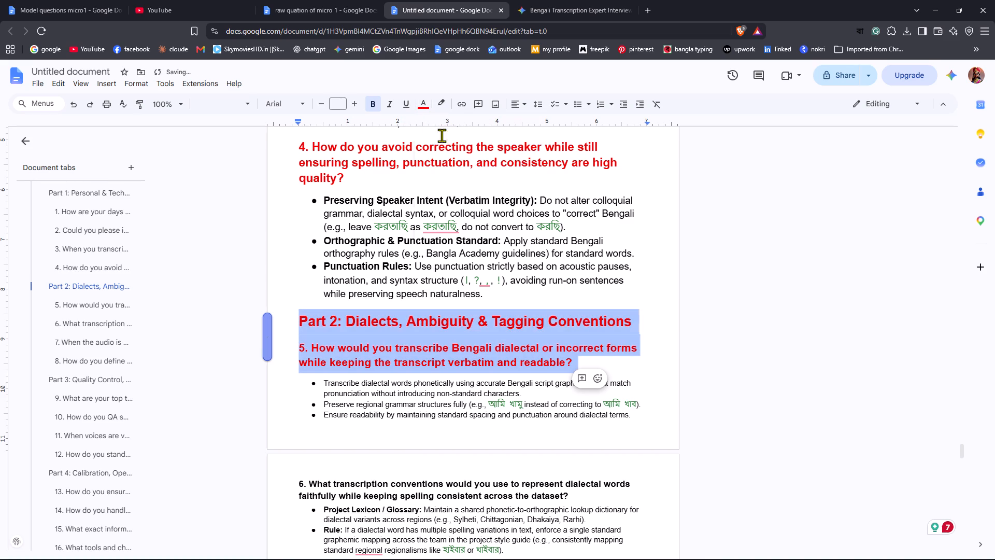
Set the three answer bullets under Part 2's question 5 to font size 14.
left_click(301, 281)
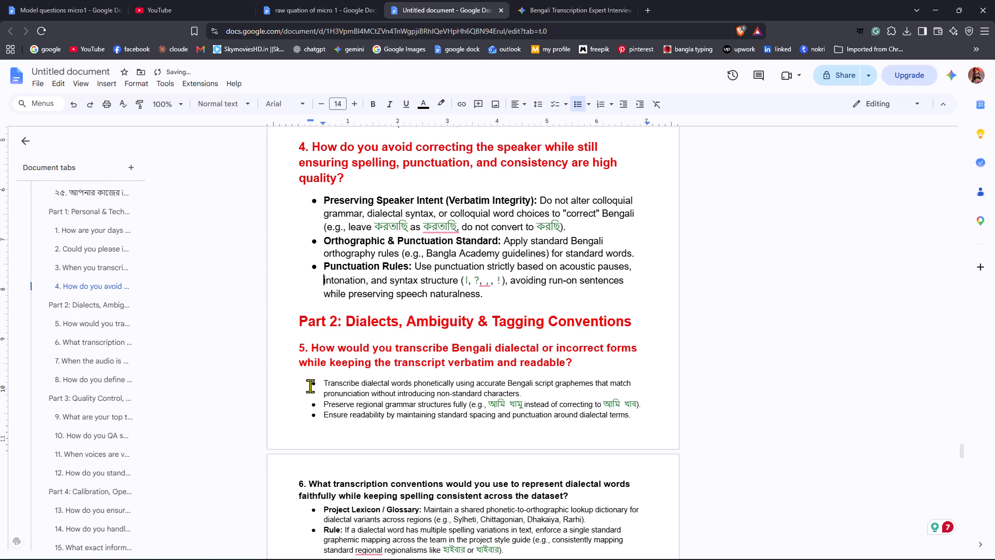
left_click_drag(313, 382, 645, 415)
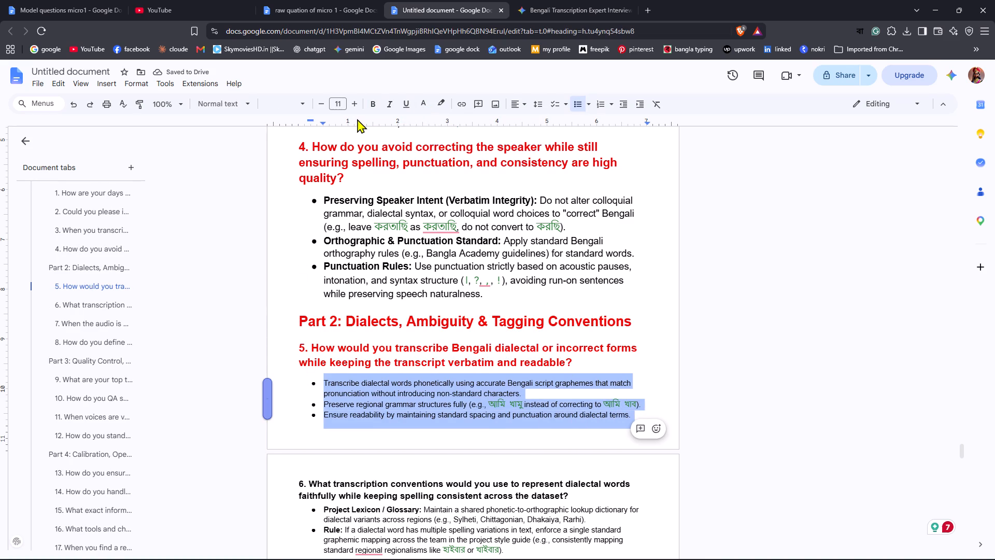
double_click(359, 108)
left_click(359, 108)
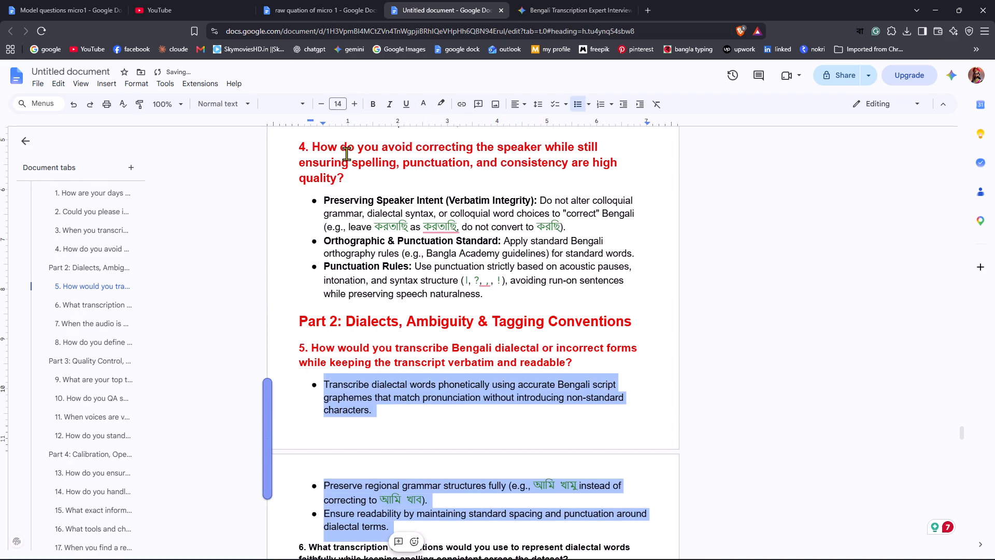
Format the "6. What transcription conventions would you use" heading at font size 18 in red.
scroll(299, 317, "down", 5)
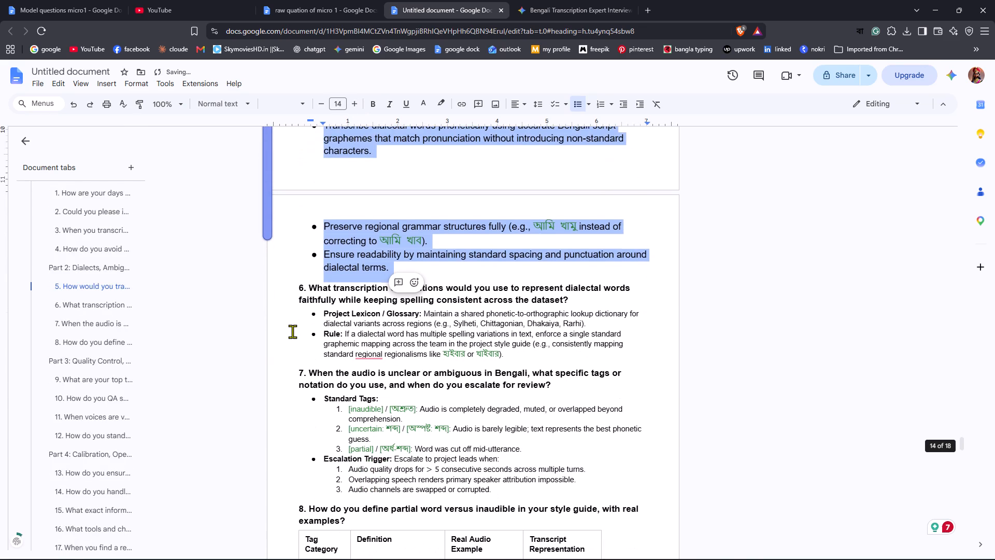
left_click(292, 331)
left_click_drag(298, 289, 590, 297)
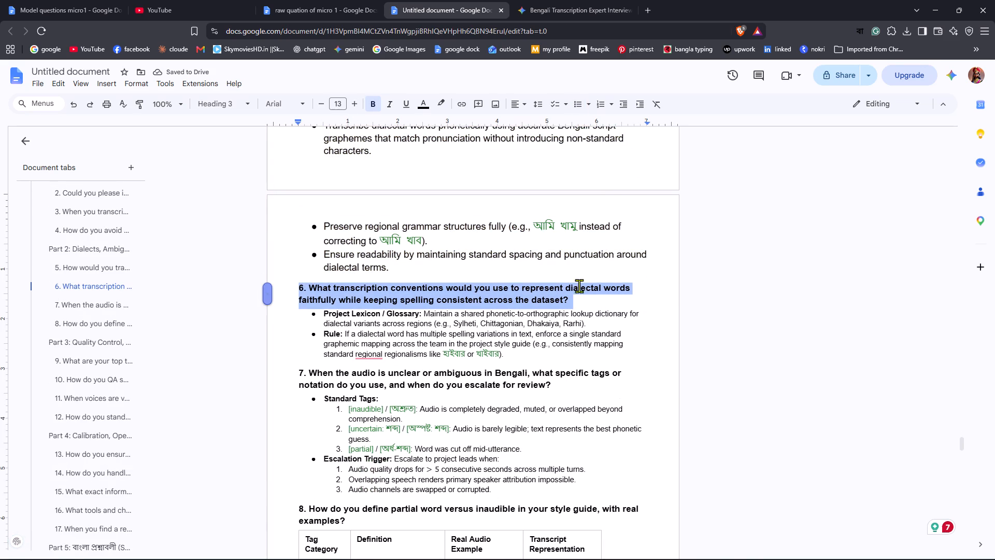
triple_click(353, 109)
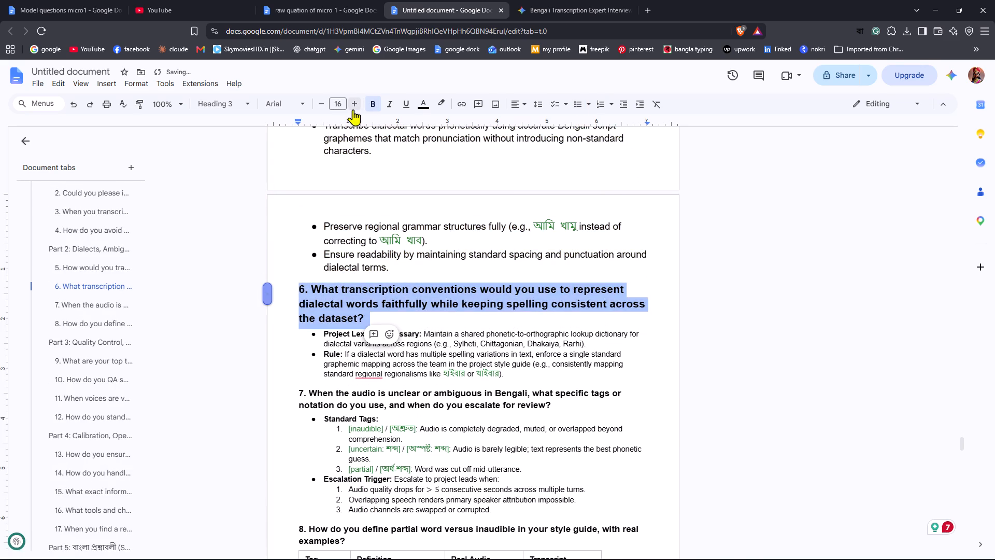
left_click(353, 109)
left_click(353, 109)
left_click(420, 111)
left_click(421, 106)
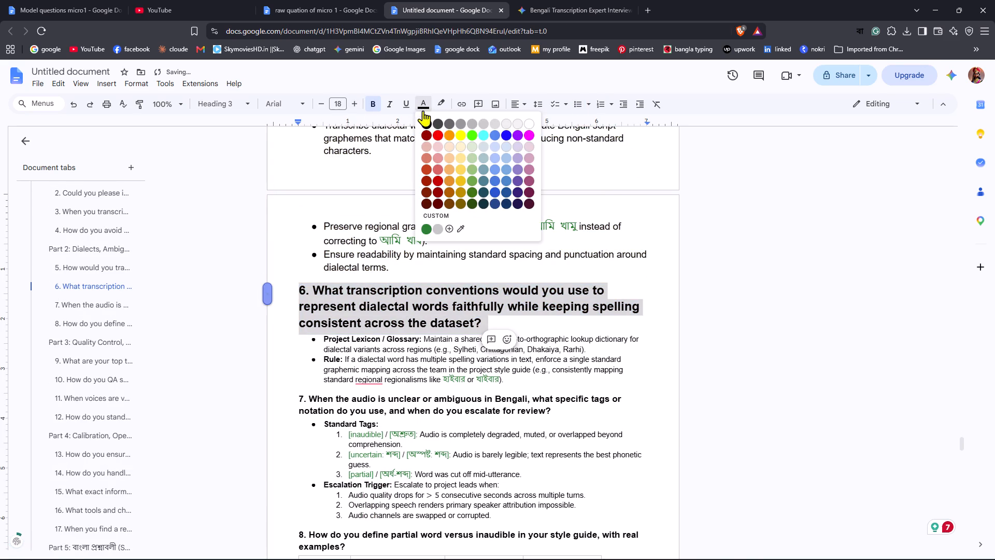
left_click(437, 131)
Set question 6's Project Lexicon / Glossary and Rule bullets to font size 15.
left_click(285, 357)
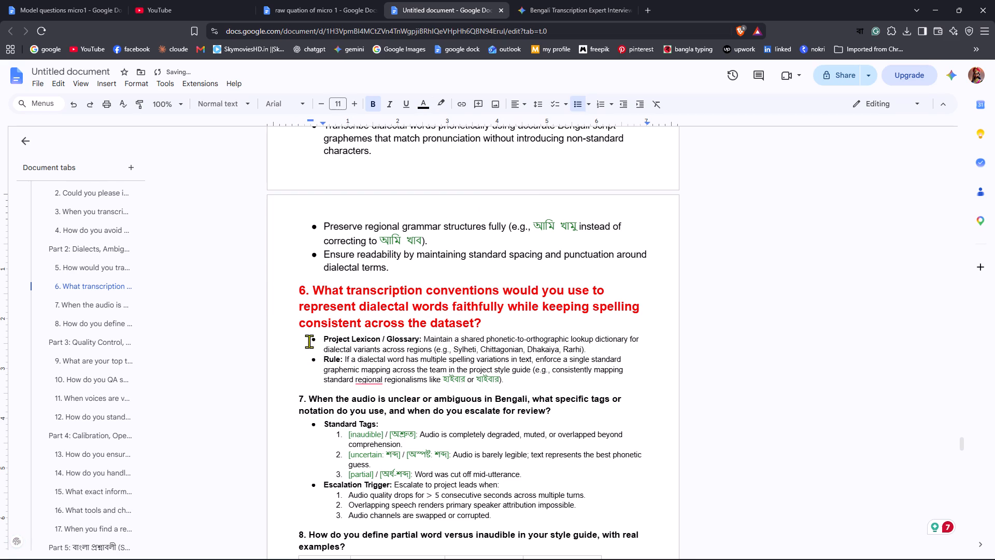
left_click_drag(309, 341, 530, 383)
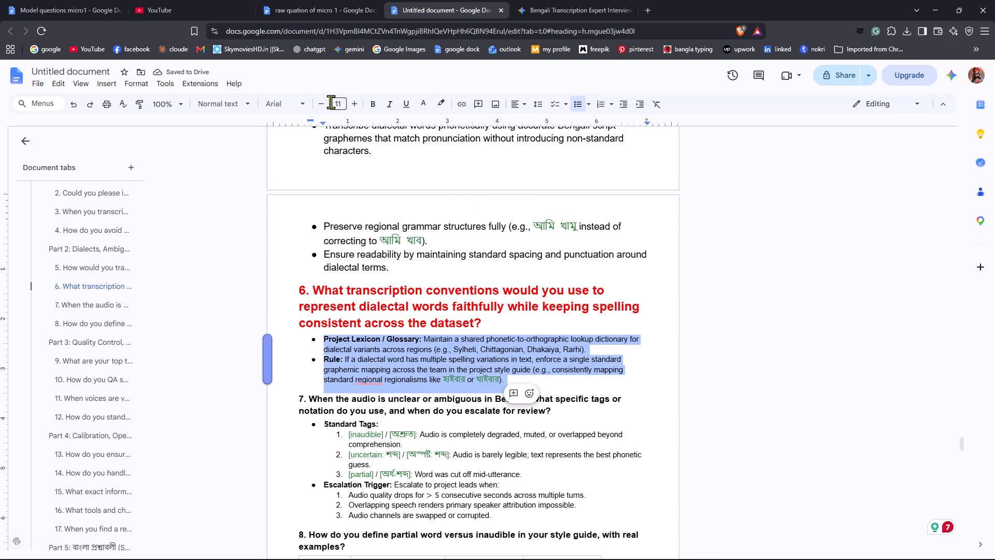
triple_click(360, 104)
left_click(360, 104)
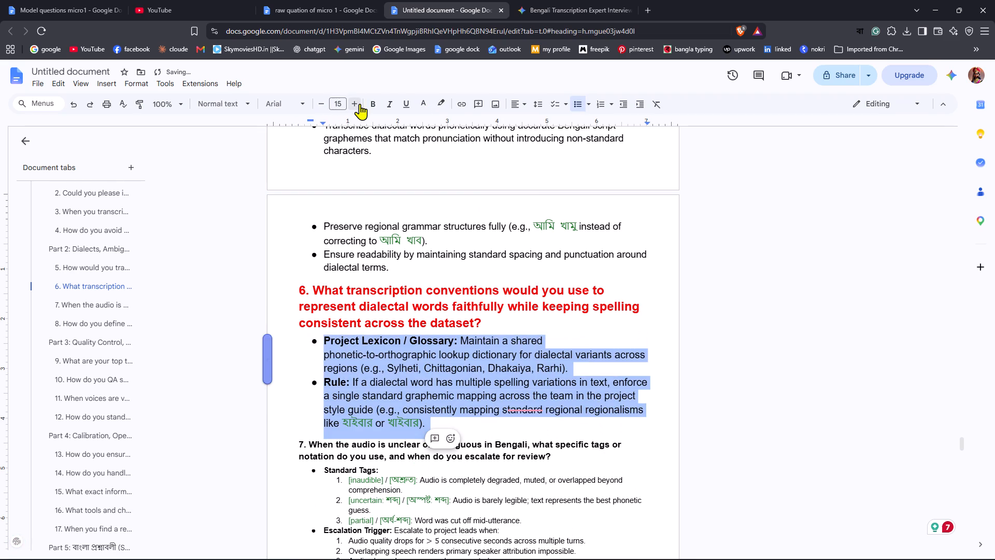
Format the "7. When the audio is unclear or ambiguous in Bengali" heading at font size 17 in red.
scroll(632, 310, "down", 2)
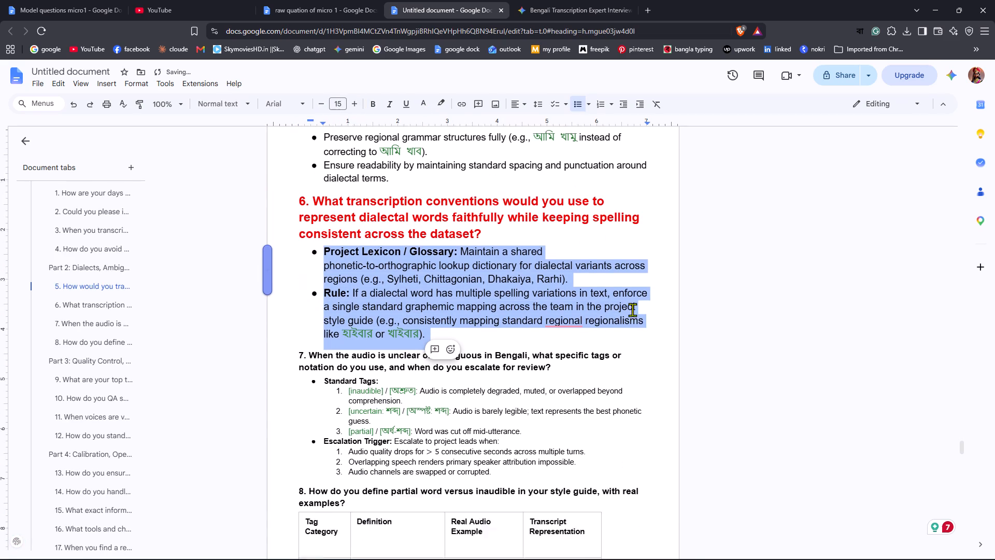
left_click(632, 235)
scroll(570, 297, "down", 2)
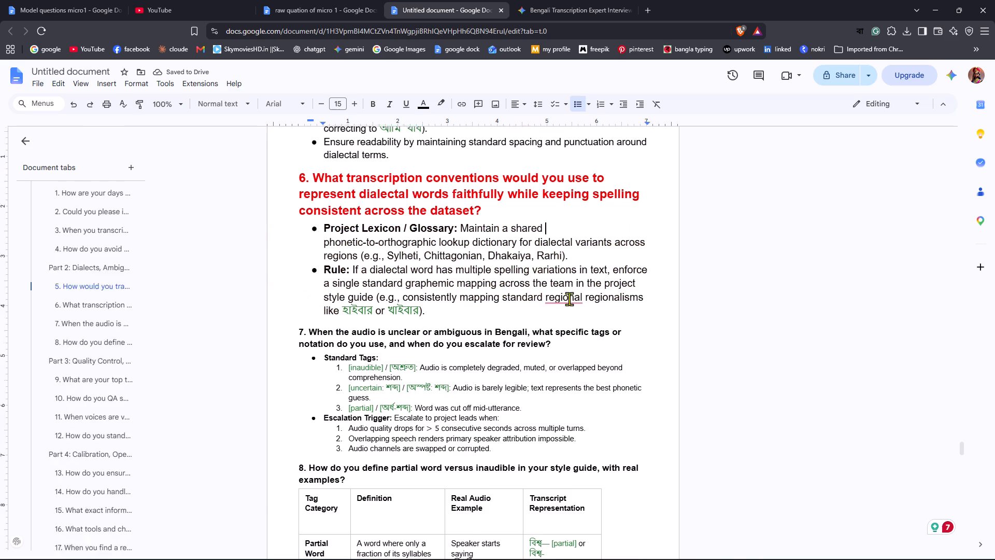
left_click_drag(296, 234, 600, 260)
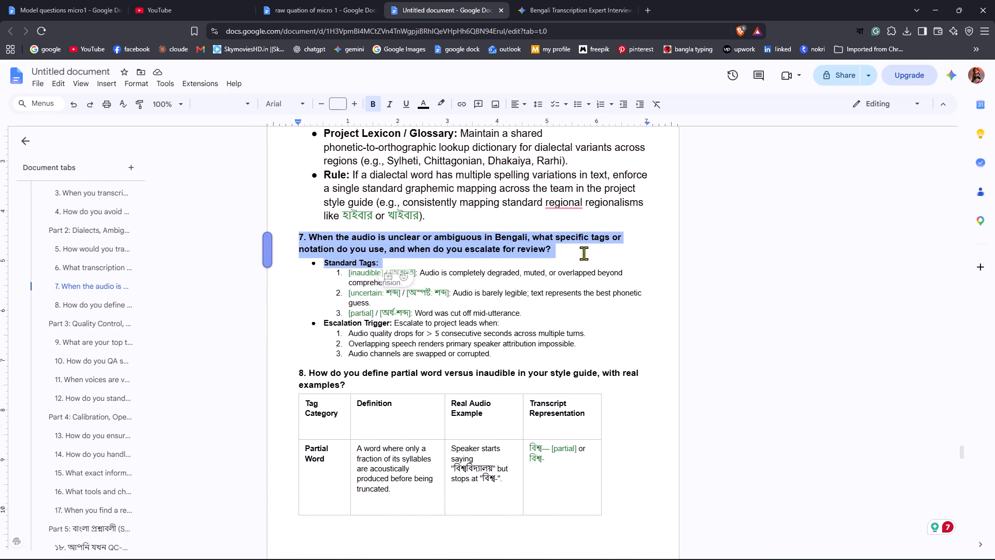
left_click(594, 240)
left_click_drag(294, 237, 517, 252)
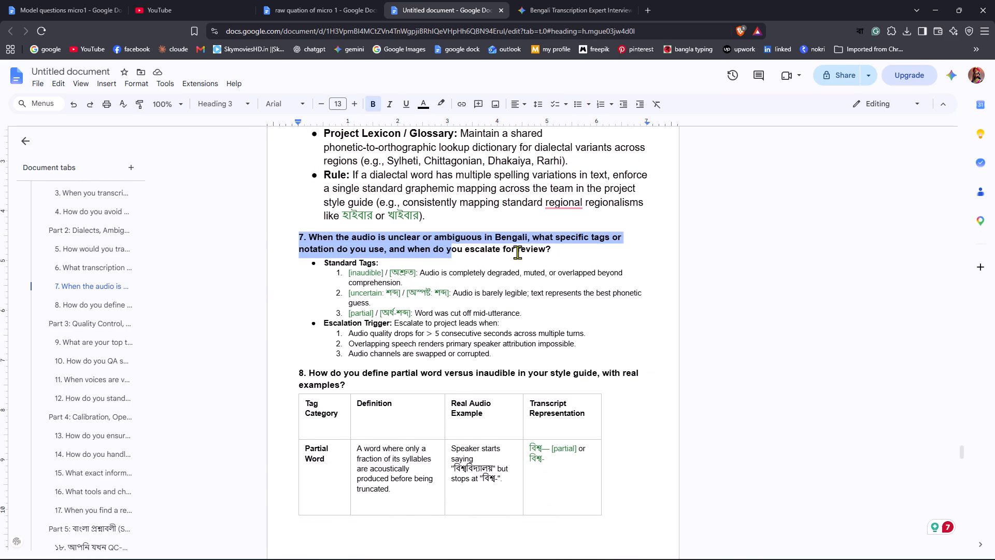
left_click_drag(517, 252, 586, 247)
triple_click(350, 100)
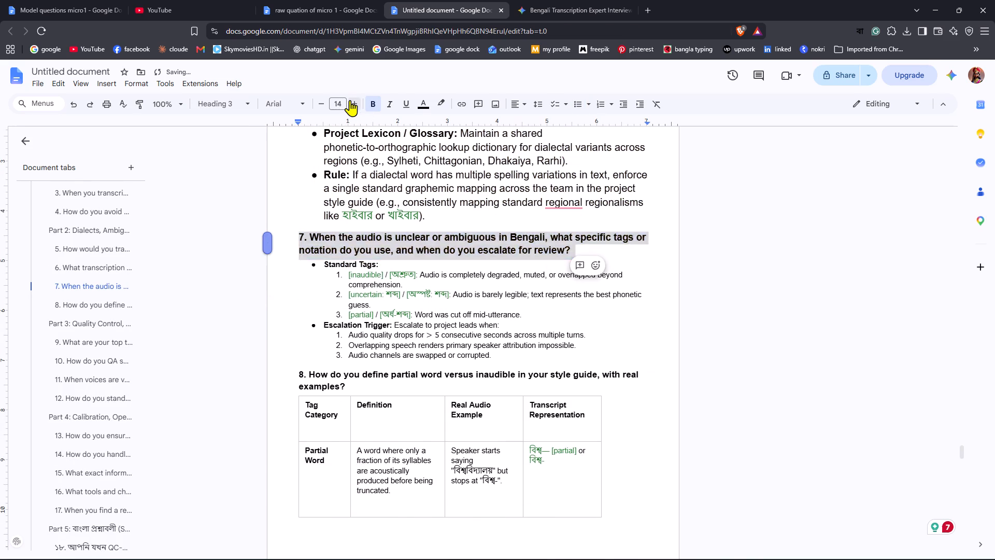
left_click(350, 100)
left_click(418, 104)
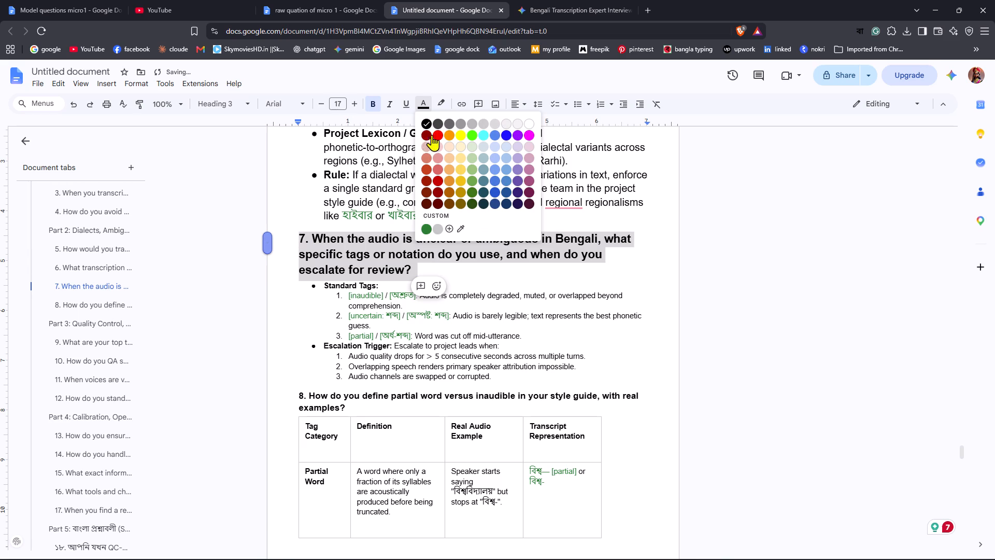
left_click(435, 134)
Set question 7's Standard Tags and Escalation Trigger lists, including their numbered sub-items, to font size 15.
left_click_drag(308, 289, 488, 360)
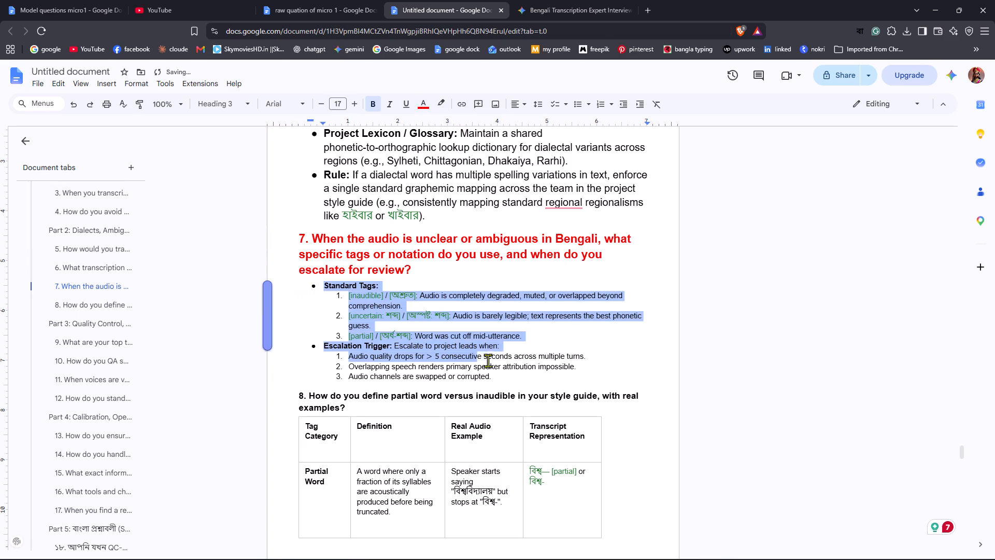
left_click_drag(488, 360, 506, 376)
triple_click(357, 98)
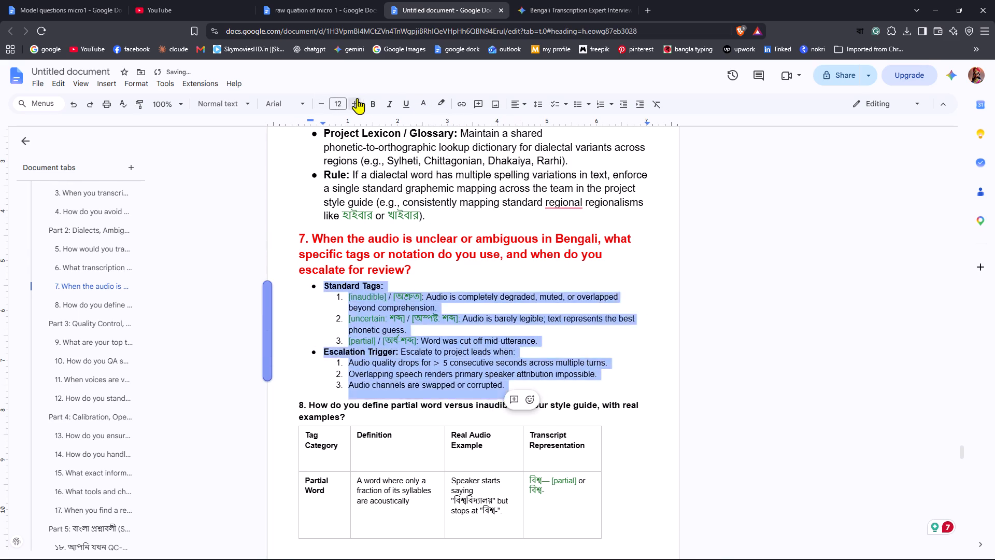
left_click(357, 98)
Format the "8. How do you define partial word versus inaudible" heading at font size 19 in red.
scroll(402, 287, "down", 3)
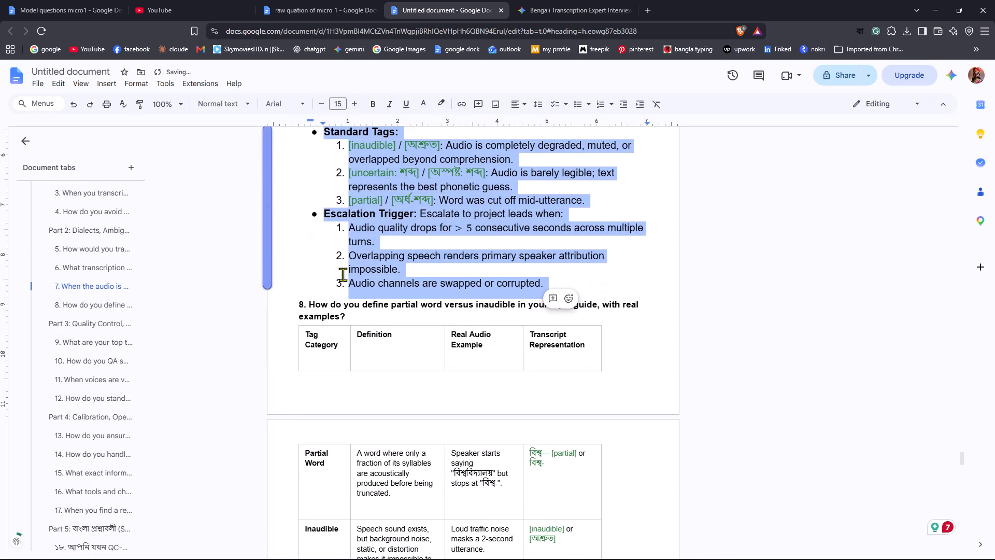
left_click(319, 279)
left_click_drag(293, 300, 445, 312)
left_click(356, 110)
triple_click(354, 108)
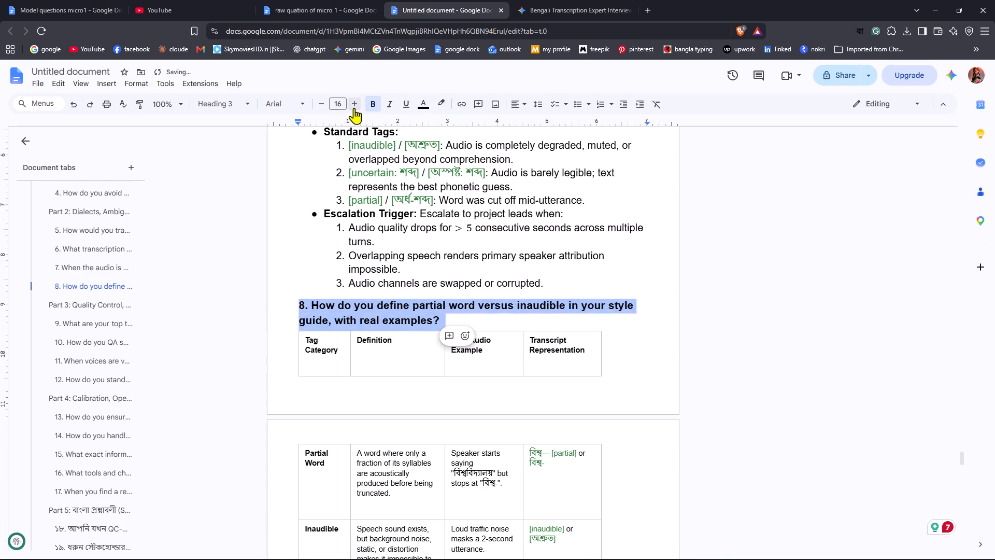
triple_click(354, 108)
left_click(422, 107)
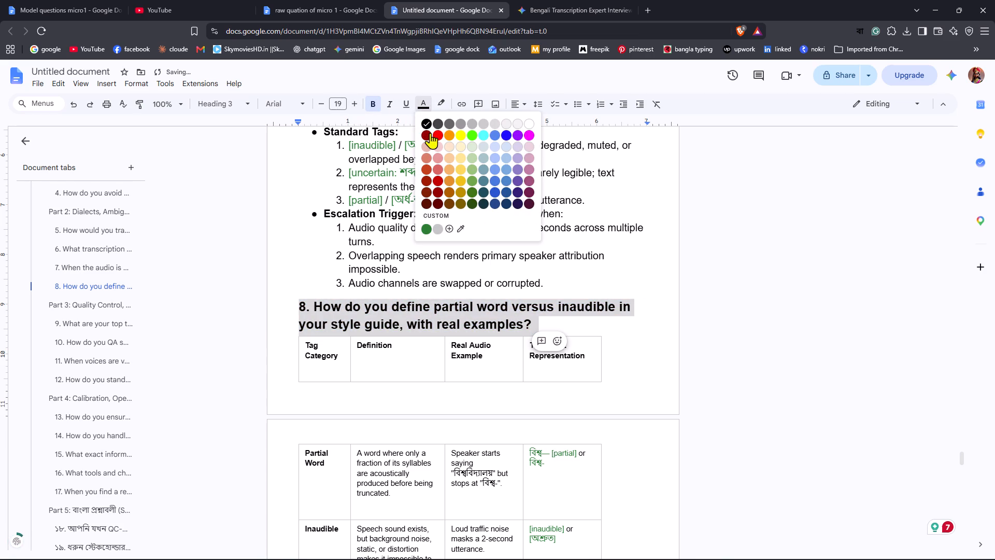
left_click(443, 138)
left_click(430, 107)
left_click(438, 133)
Insert four blank lines before the question 8 heading so it starts on the next page with its table.
left_click(290, 302)
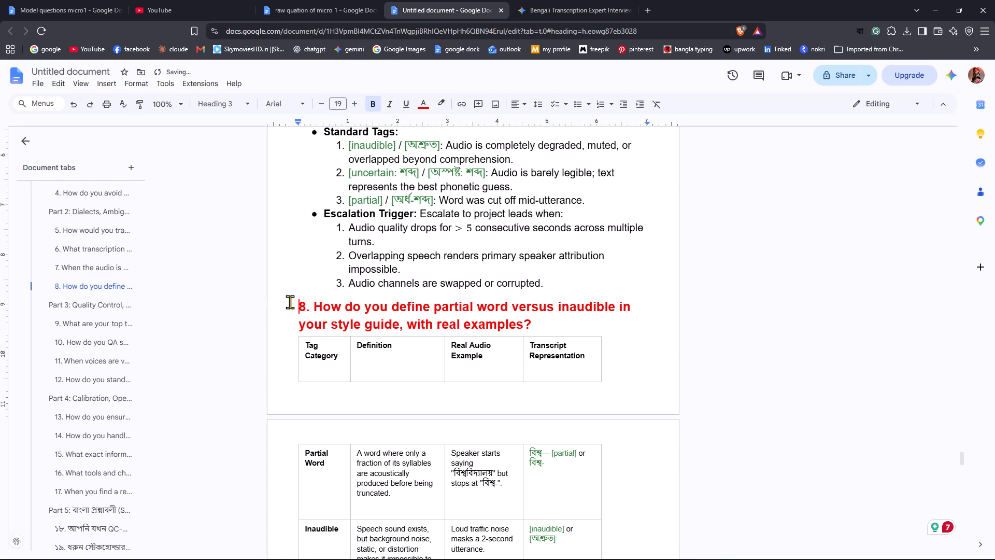
key("Return")
key("Return")
key("Return")
key("Return")
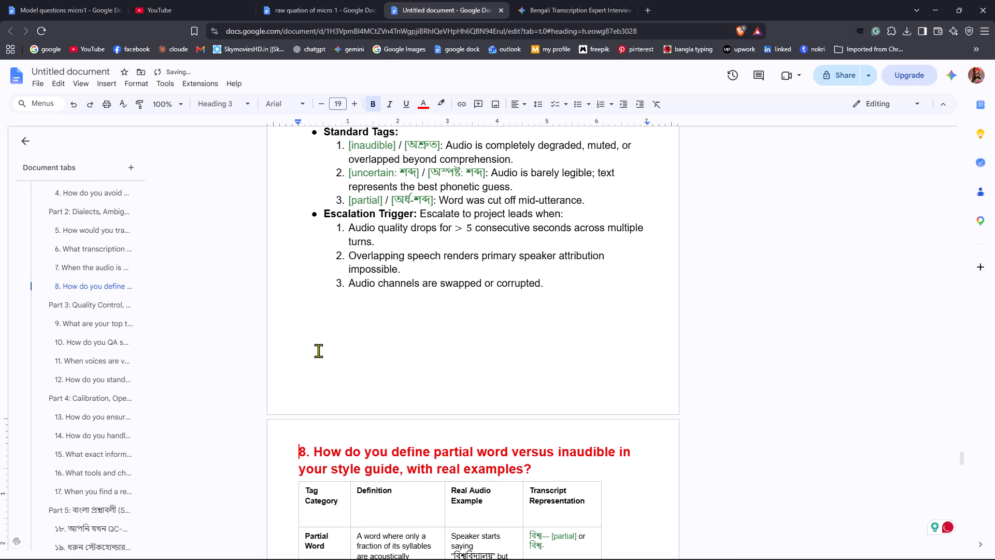
Format the "Part 3: Quality Control, Speaker Diarization & QA Workflows" heading in red at font size 17.
scroll(319, 352, "down", 6)
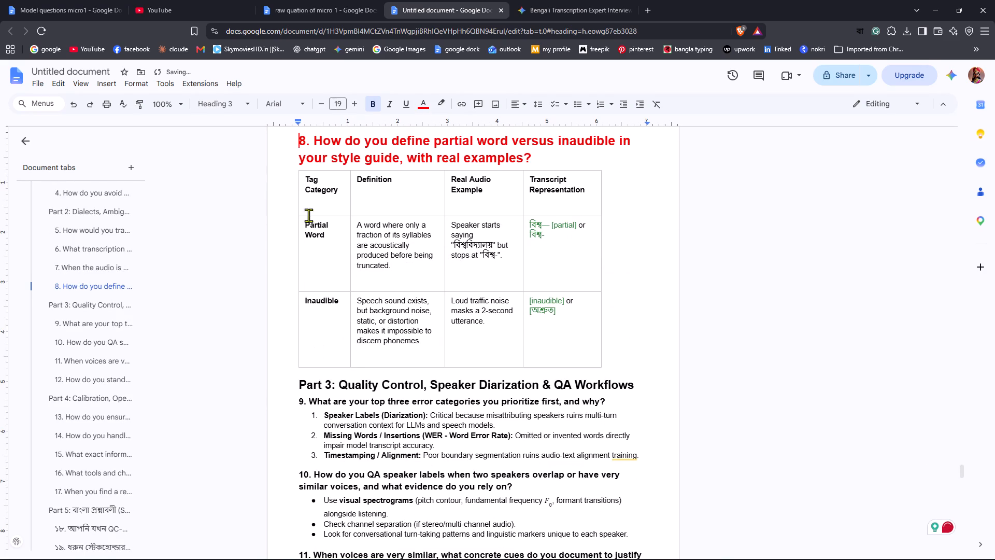
scroll(319, 263, "down", 3)
left_click_drag(297, 230, 580, 233)
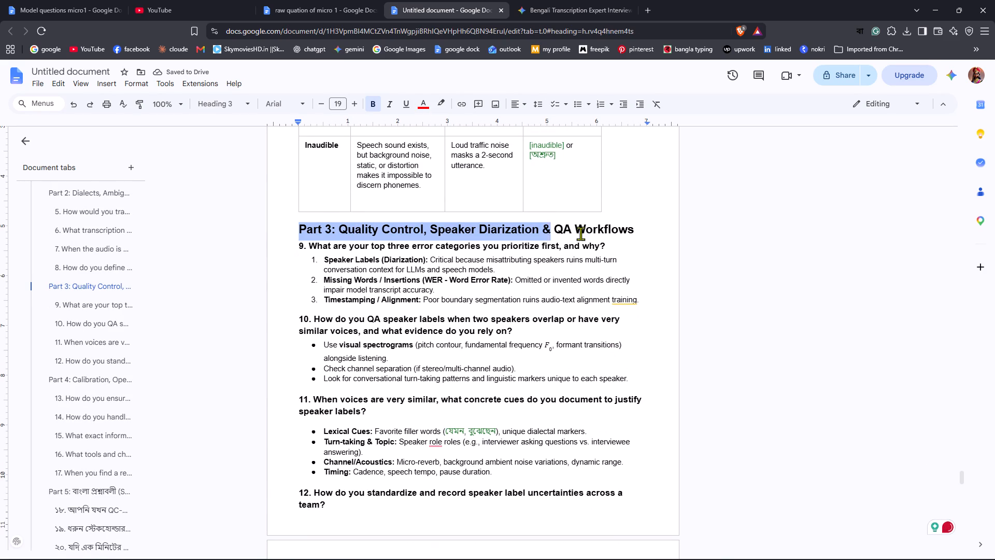
left_click_drag(580, 233, 638, 229)
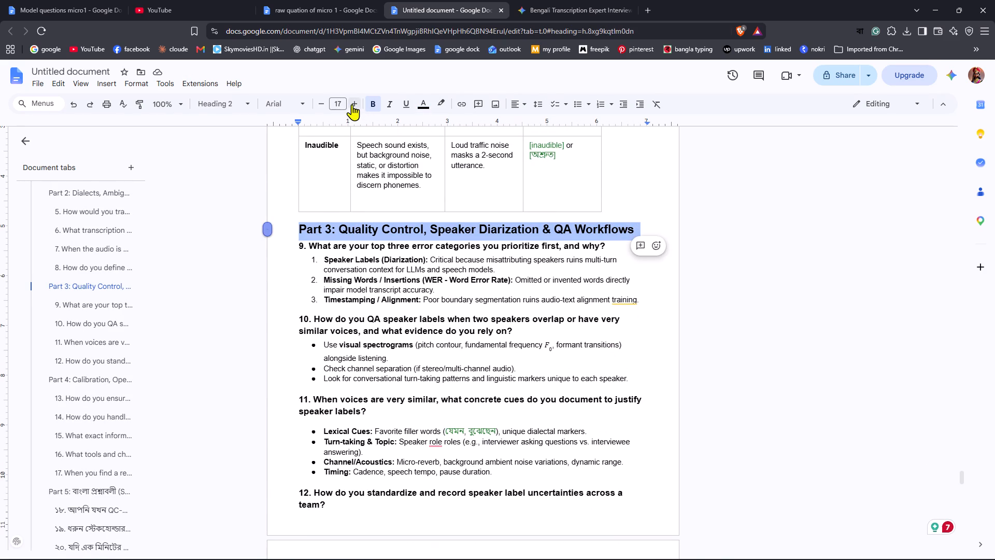
left_click(350, 103)
left_click(350, 103)
left_click(326, 105)
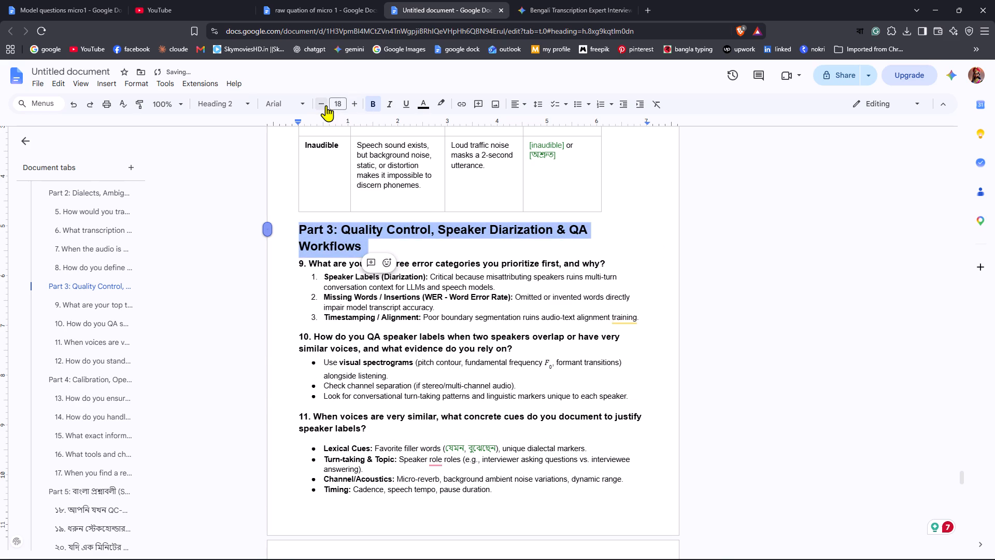
left_click(326, 105)
left_click(422, 103)
left_click(436, 131)
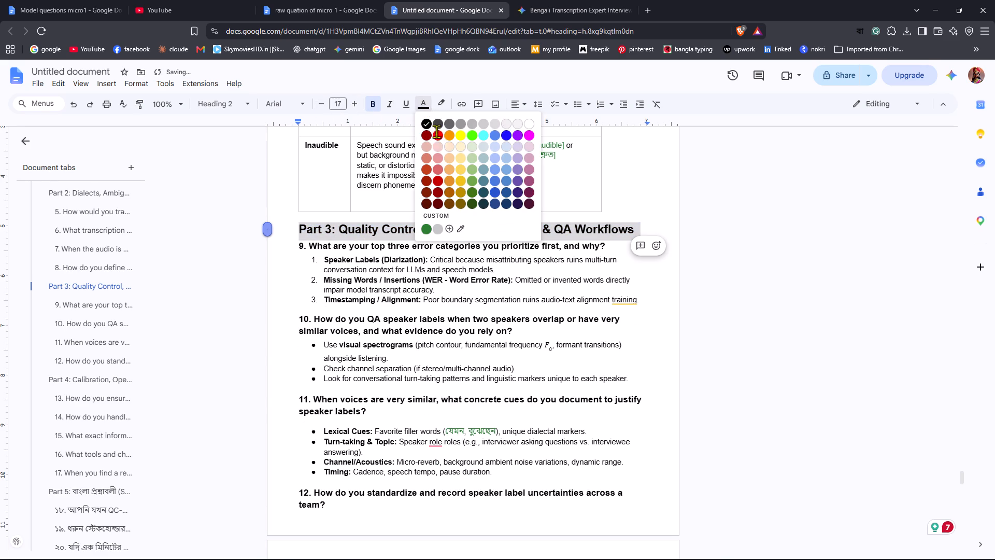
Format the "9. What are your top three error categories" heading at font size 16 in red.
left_click(297, 292)
left_click_drag(296, 248, 602, 248)
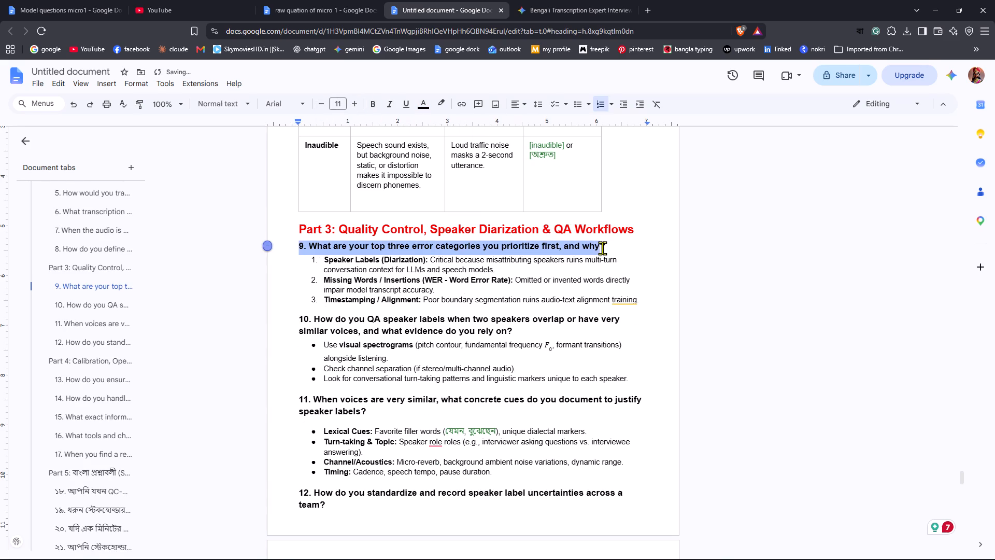
left_click_drag(602, 248, 607, 247)
left_click(350, 96)
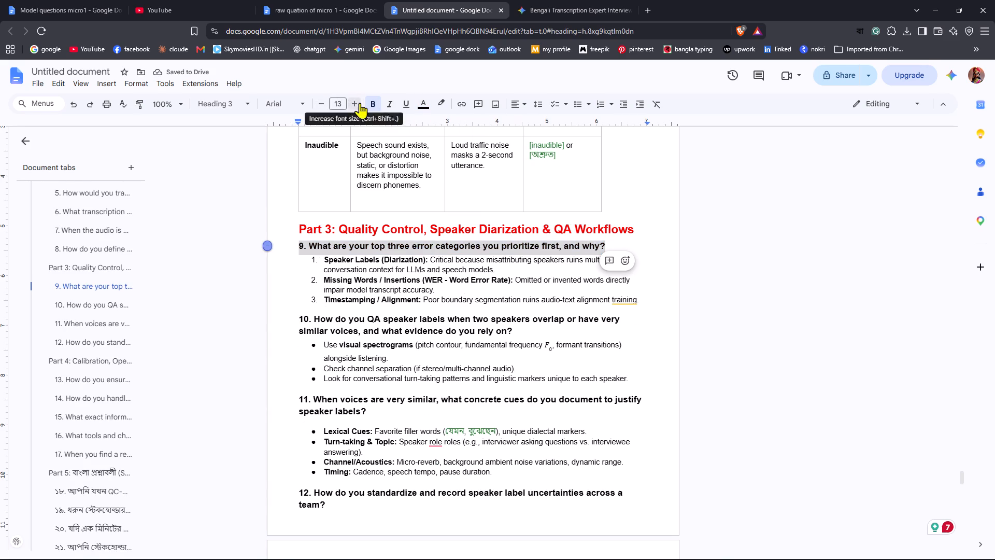
double_click(360, 103)
left_click(360, 103)
left_click(421, 106)
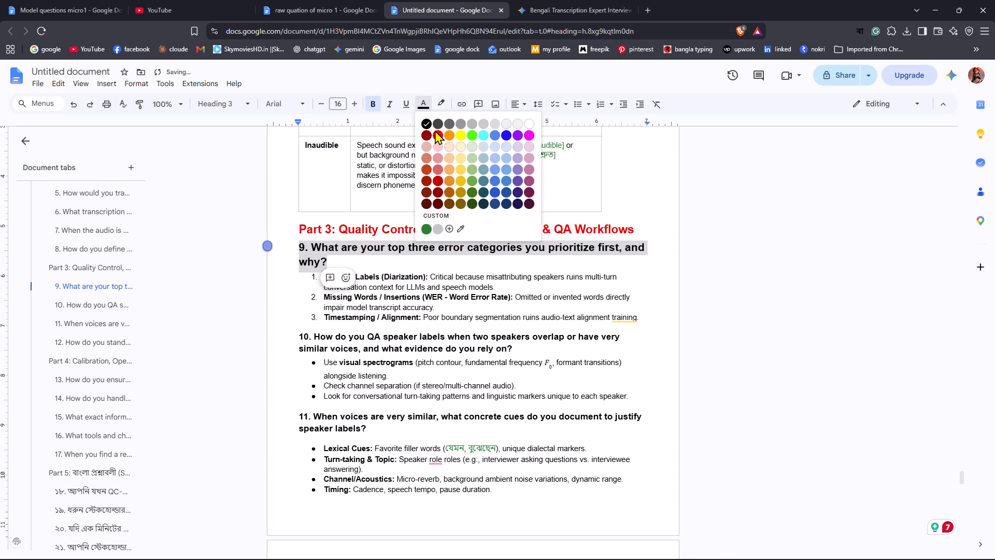
left_click(435, 130)
Set question 9's three numbered answers, from Speaker Labels to Timestamping / Alignment, to font size 14.
left_click(297, 273)
left_click_drag(308, 273, 449, 316)
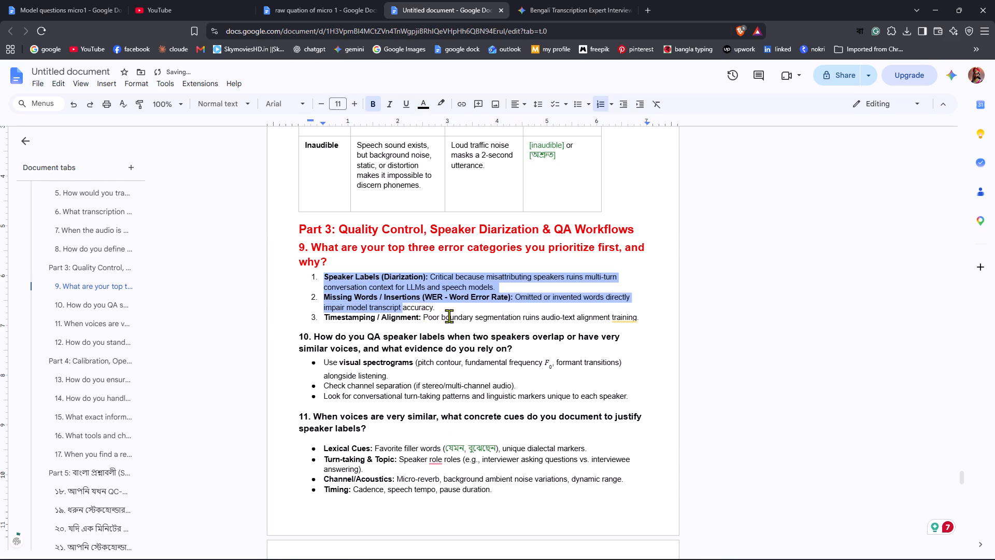
left_click_drag(449, 316, 646, 326)
triple_click(353, 109)
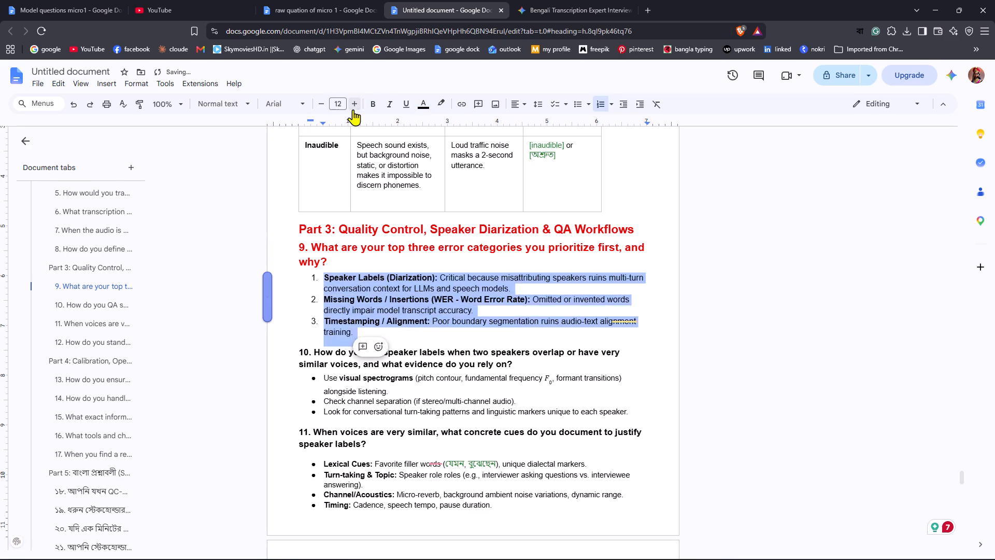
Format the "10. How do you QA speaker labels when two speakers overlap" heading at font size 15 in red.
scroll(337, 228, "down", 2)
left_click(290, 286)
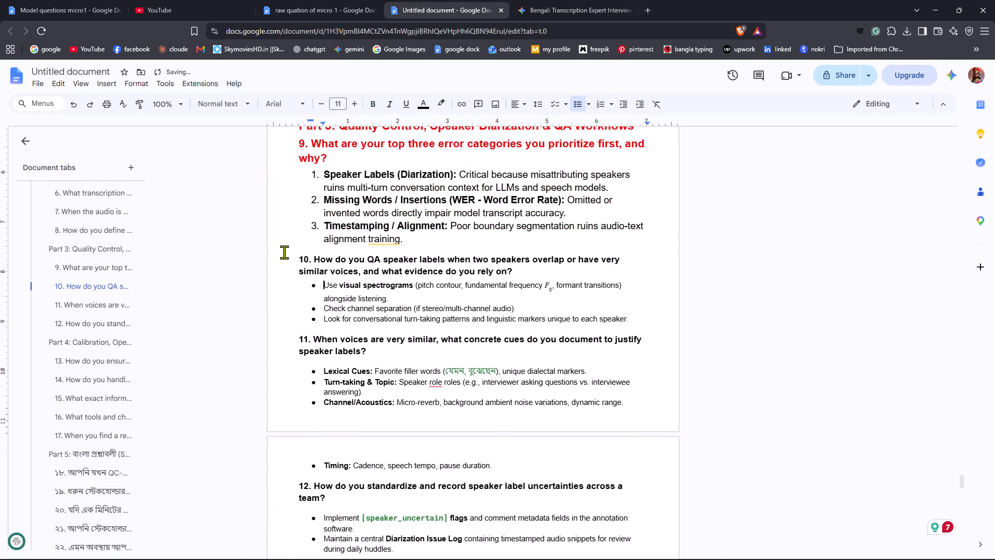
left_click_drag(284, 252, 528, 274)
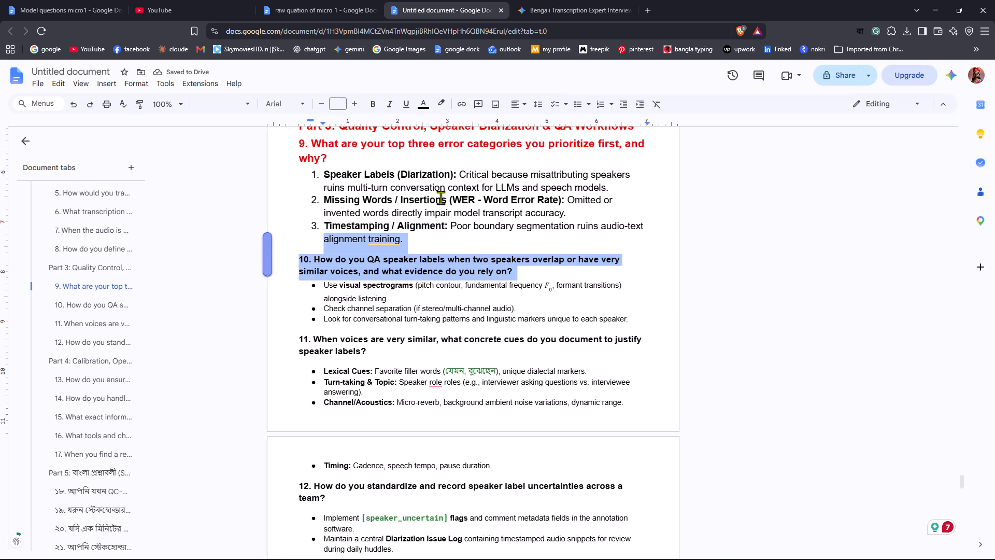
left_click(357, 109)
left_click(357, 109)
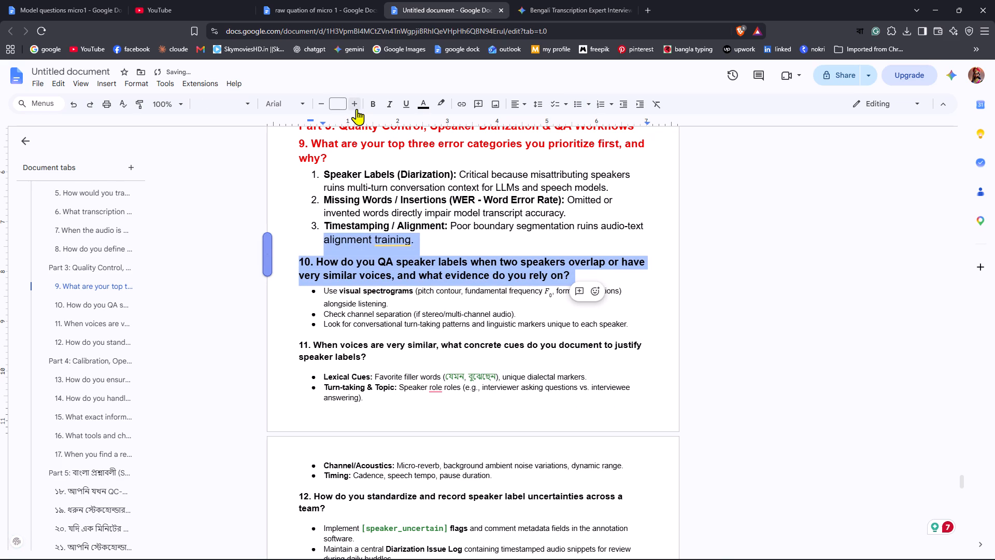
left_click(488, 235)
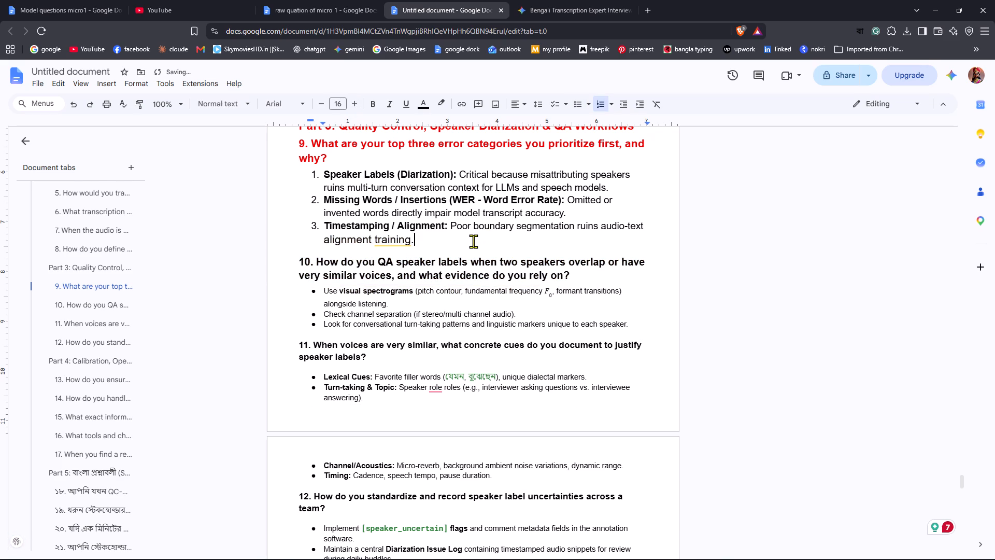
key("ctrl+z")
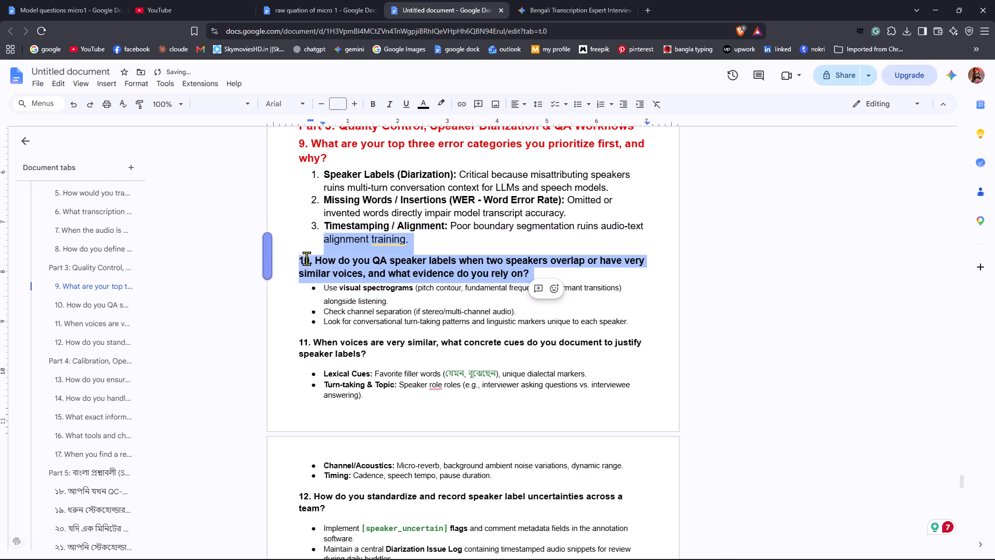
left_click(306, 258)
left_click_drag(294, 253, 532, 282)
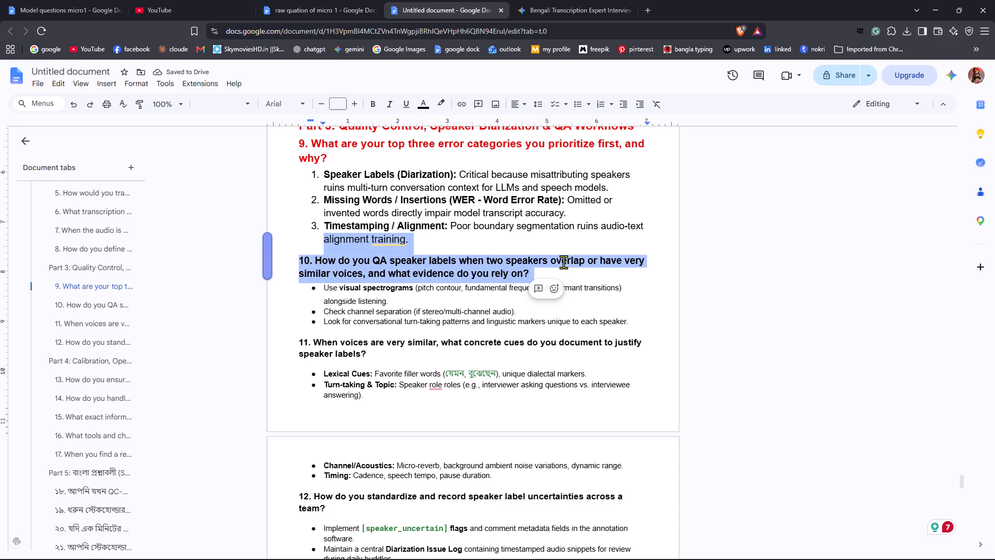
left_click(563, 262)
left_click_drag(297, 261, 540, 274)
left_click(356, 103)
left_click(426, 107)
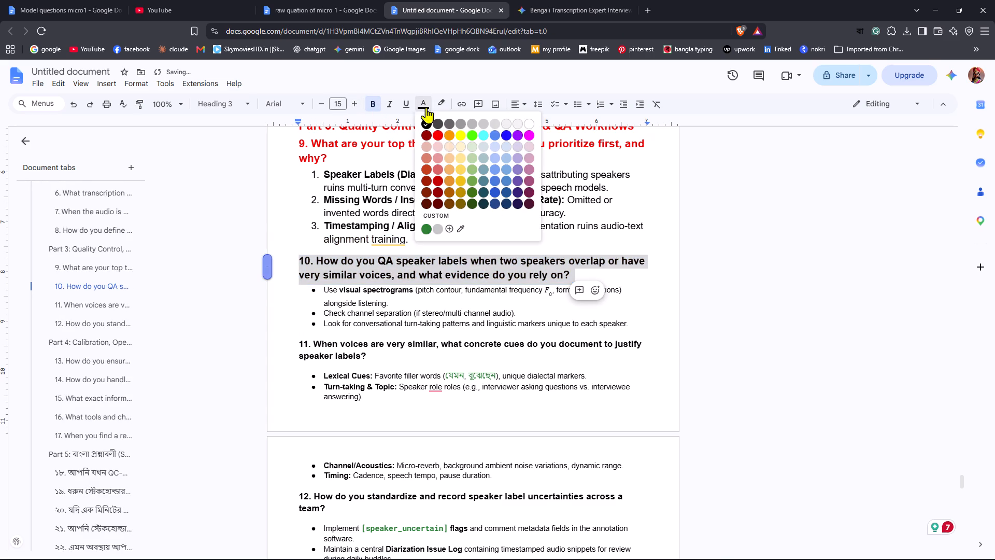
left_click(439, 133)
Set the three answer bullets under question 10 to font size 14.
left_click(587, 239)
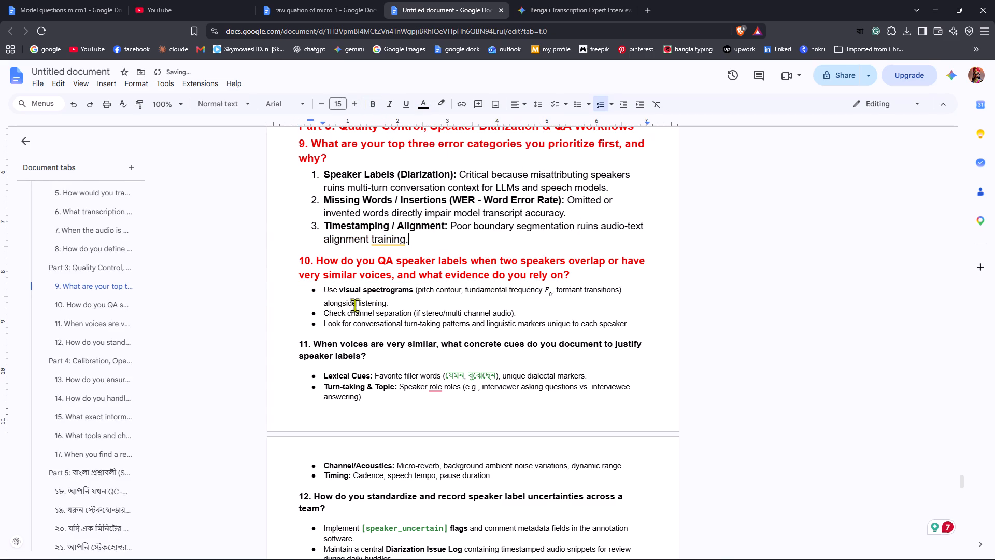
left_click_drag(311, 289, 638, 326)
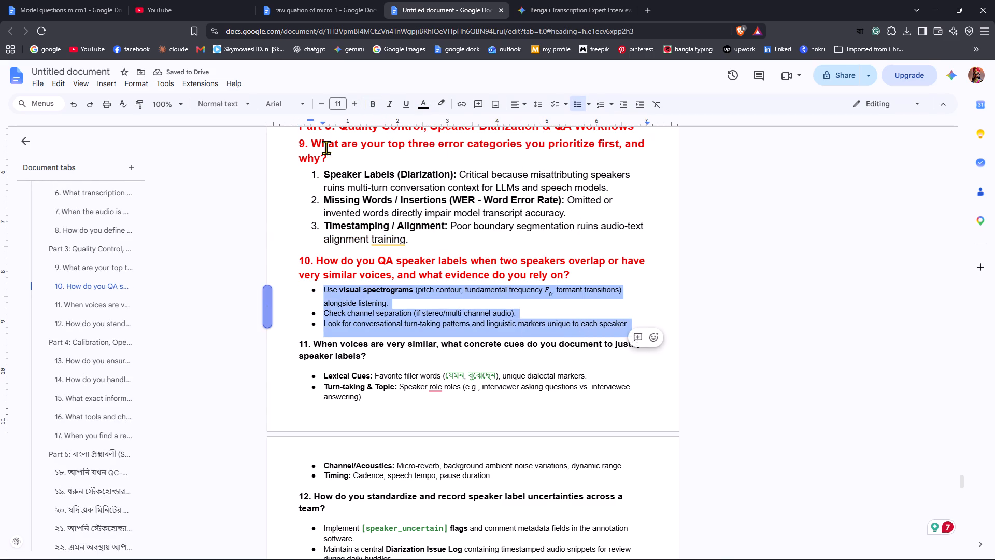
double_click(352, 101)
left_click(352, 101)
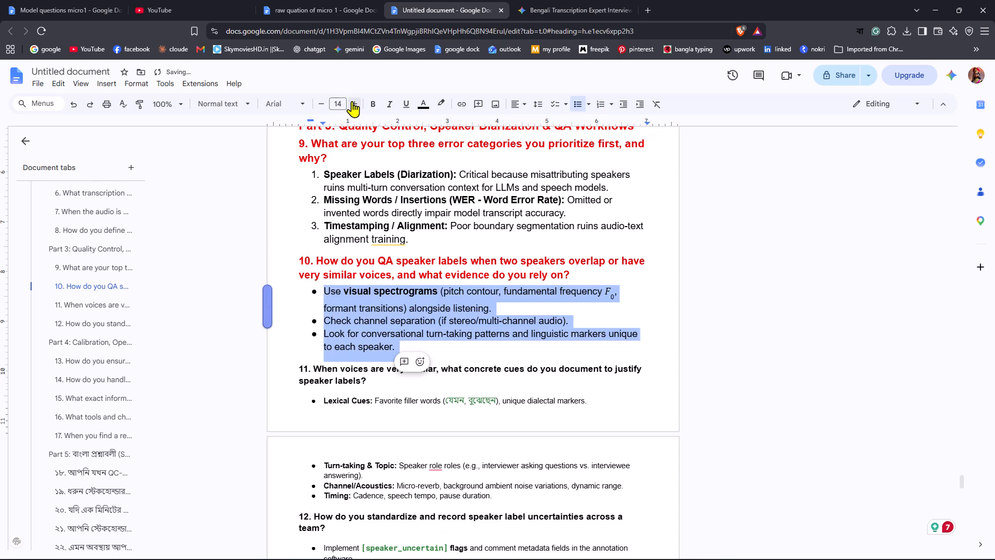
Insert a break before the "11. When voices are very similar" heading so it starts on the next page.
scroll(394, 299, "down", 1)
left_click(296, 313)
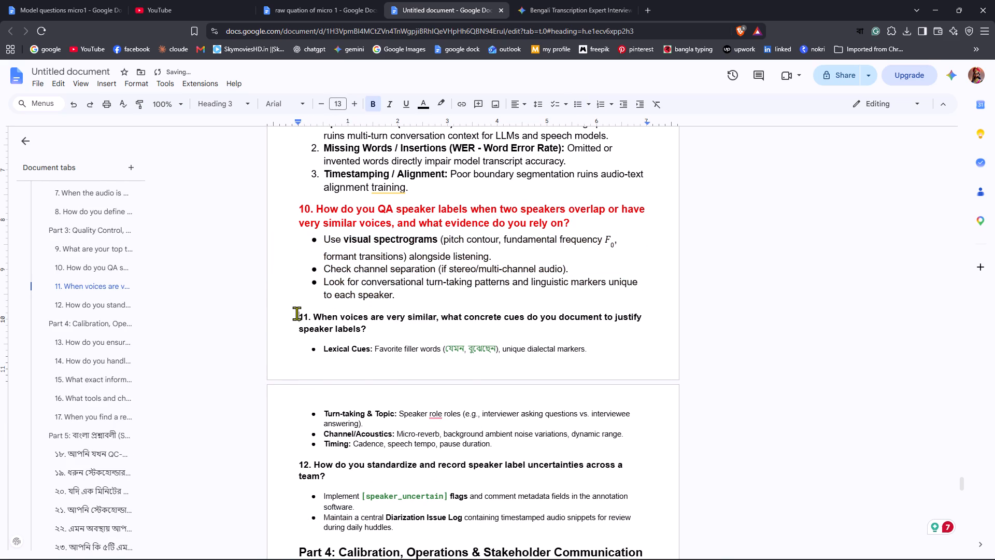
key("Return")
Format the "11. When voices are very similar" heading at font size 15 in red.
scroll(296, 314, "down", 3)
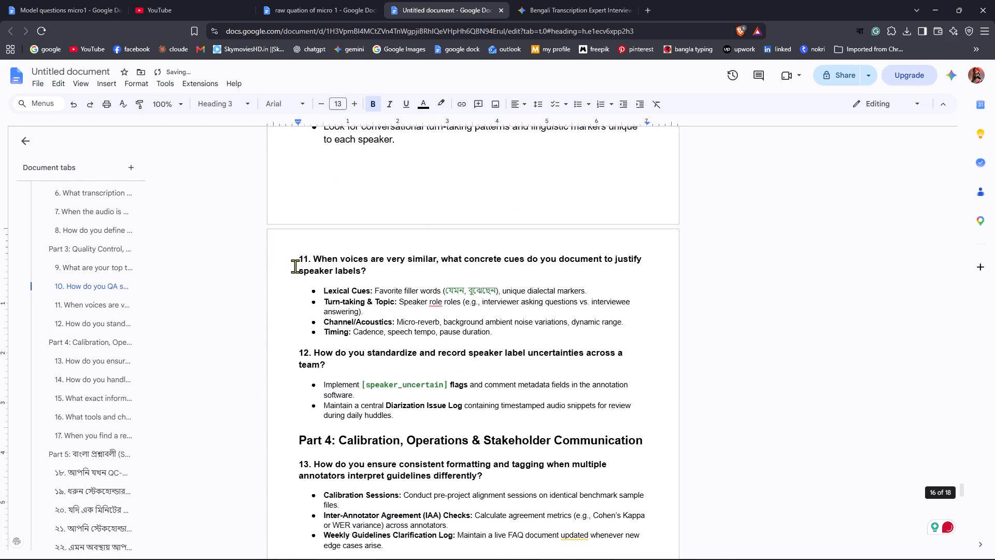
left_click_drag(295, 253, 378, 270)
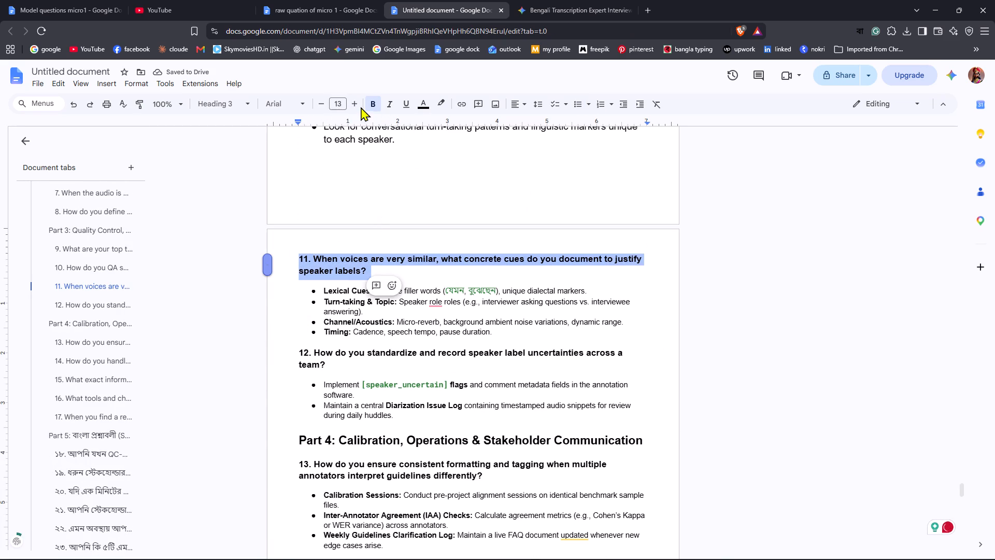
double_click(356, 104)
left_click(418, 108)
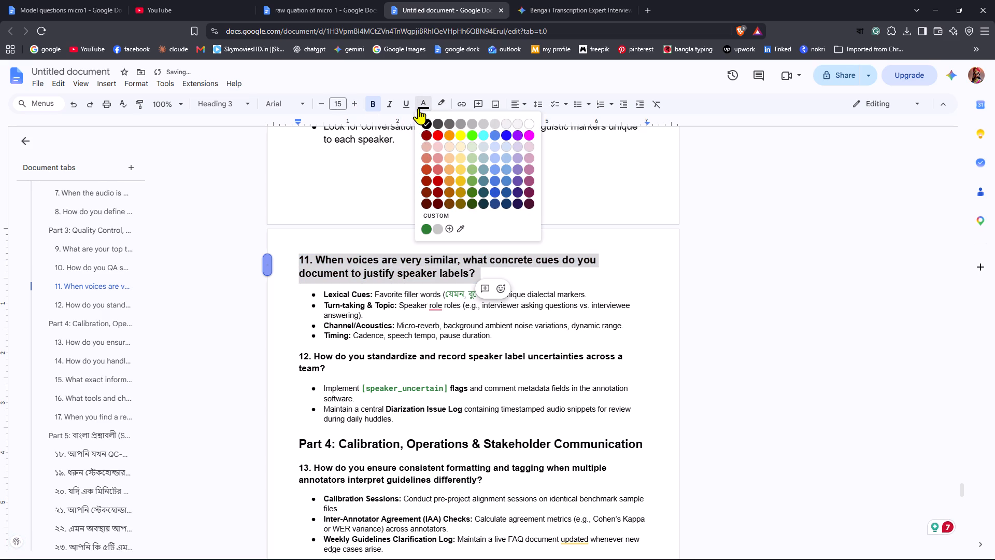
left_click(435, 138)
Set question 11's four answer bullets, from Lexical Cues to Timing, to font size 14.
left_click(305, 312)
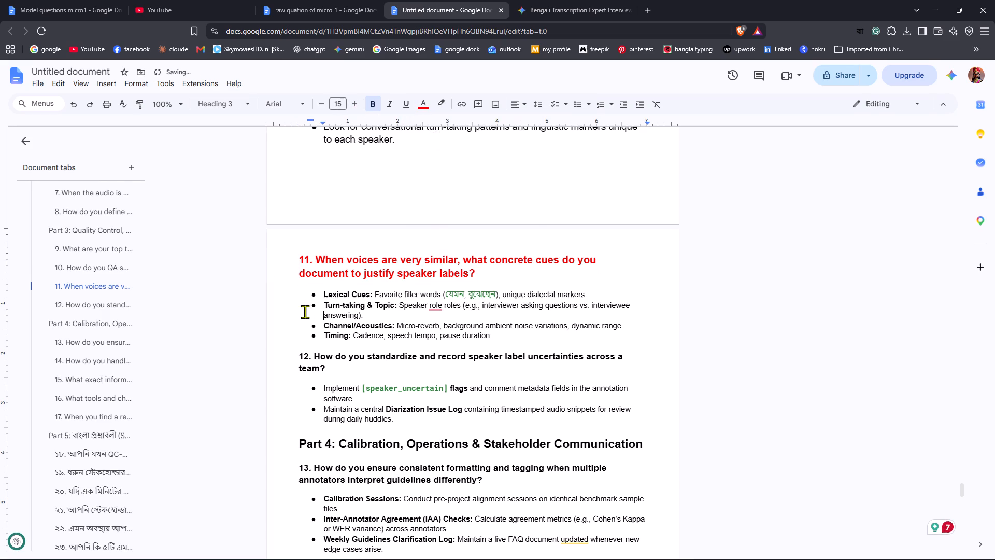
left_click_drag(305, 297, 511, 334)
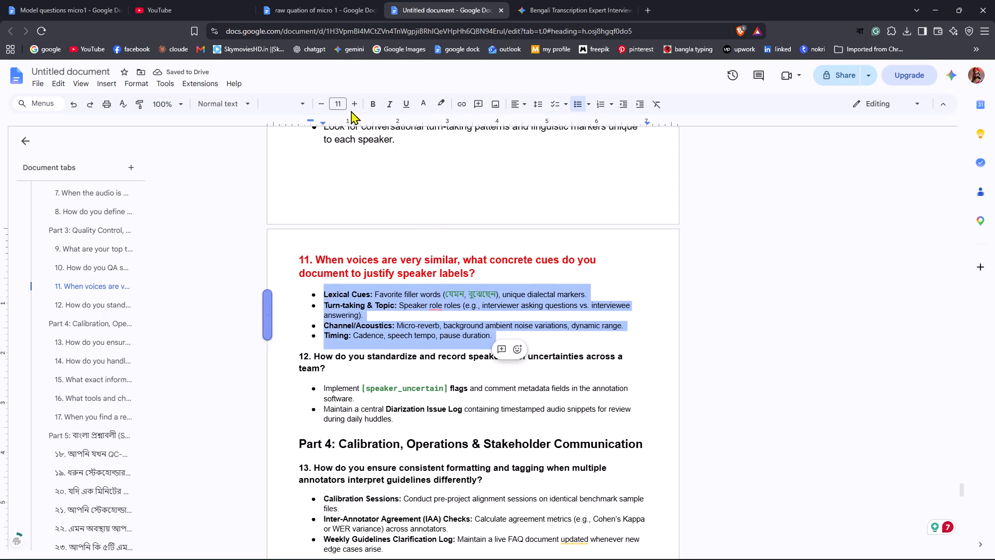
left_click(361, 97)
double_click(360, 105)
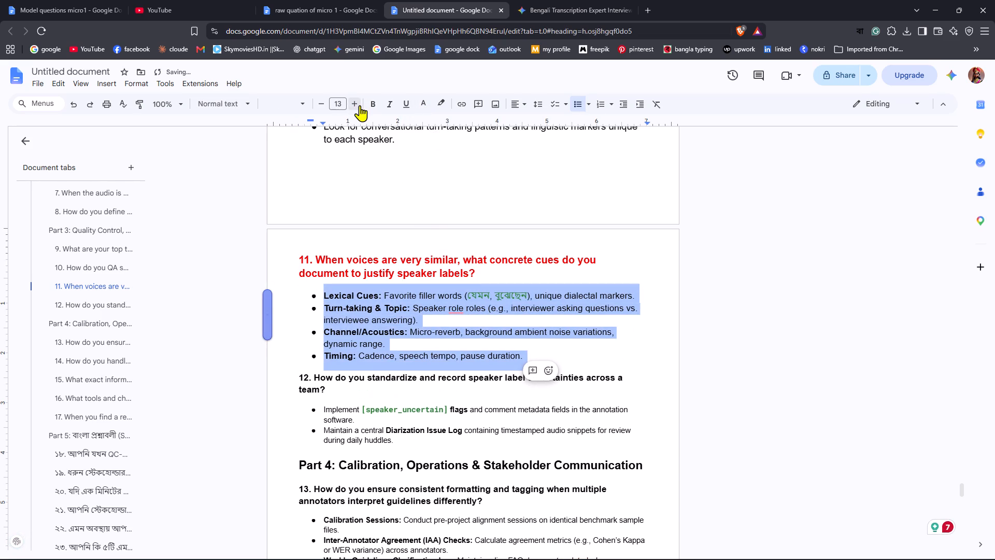
left_click(360, 105)
Format the "12. How do you standardize and record speaker label uncertainties" heading at font size 16 in red.
scroll(425, 214, "down", 3)
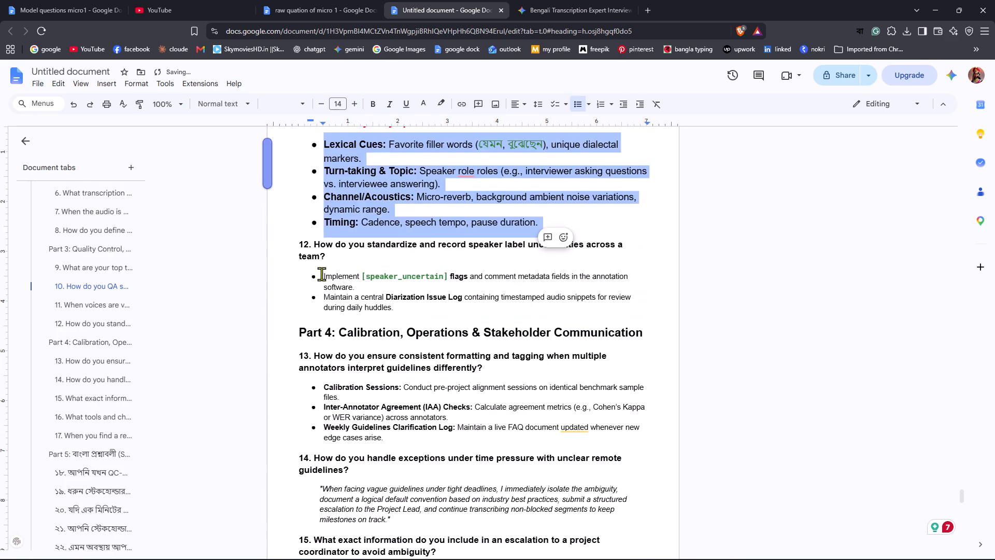
left_click(309, 267)
left_click_drag(294, 242, 331, 255)
double_click(355, 107)
left_click(355, 107)
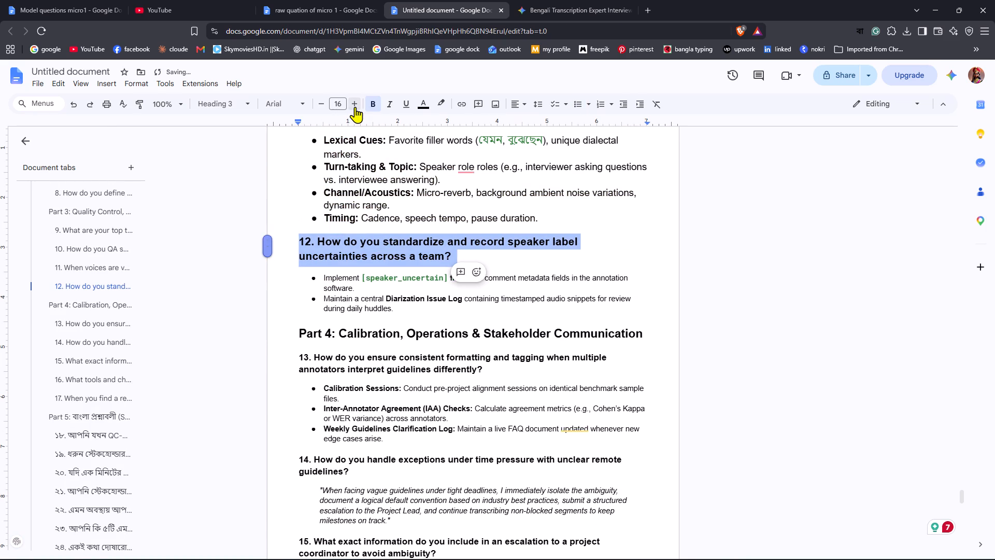
left_click(418, 103)
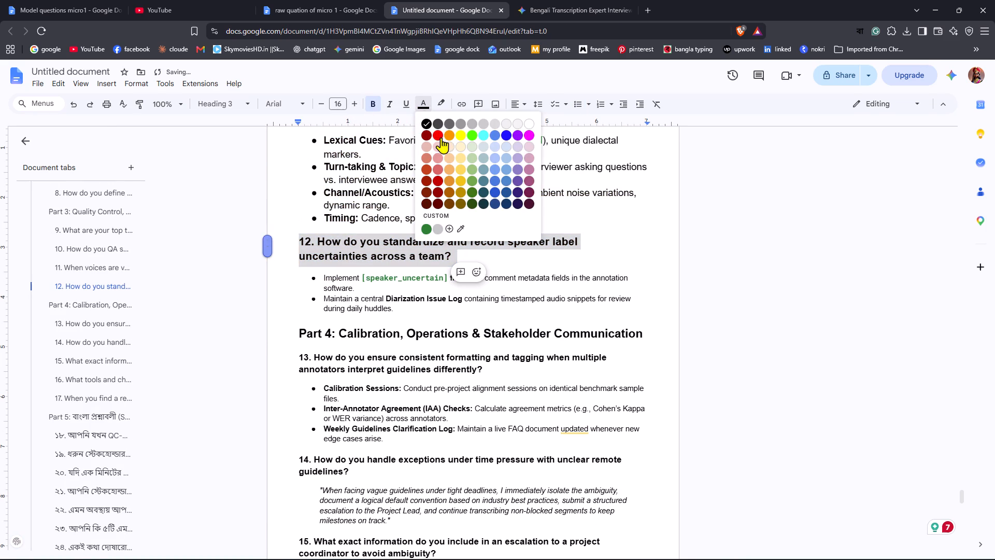
left_click(441, 137)
Set the two answer bullets under question 12 to font size 14.
left_click(308, 298)
left_click_drag(305, 281, 401, 310)
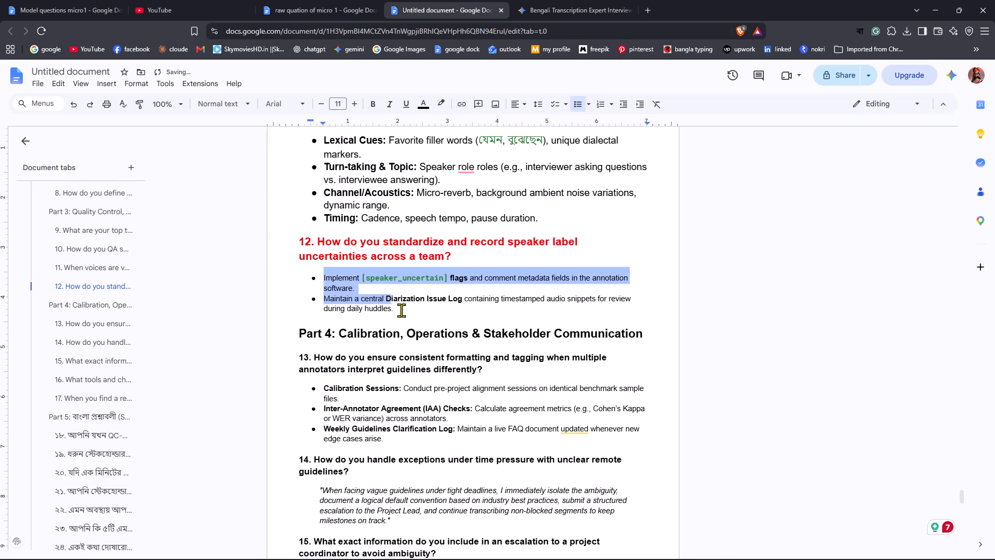
left_click_drag(401, 310, 404, 313)
double_click(353, 108)
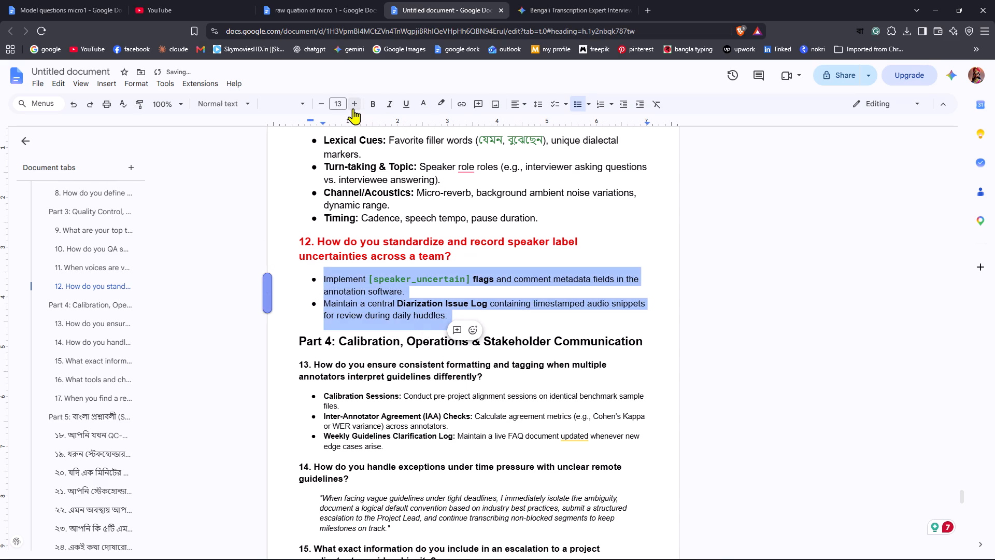
left_click(353, 108)
Format the "Part 4: Calibration, Operations & Stakeholder Communication" heading in red at font size 17.
scroll(340, 263, "down", 2)
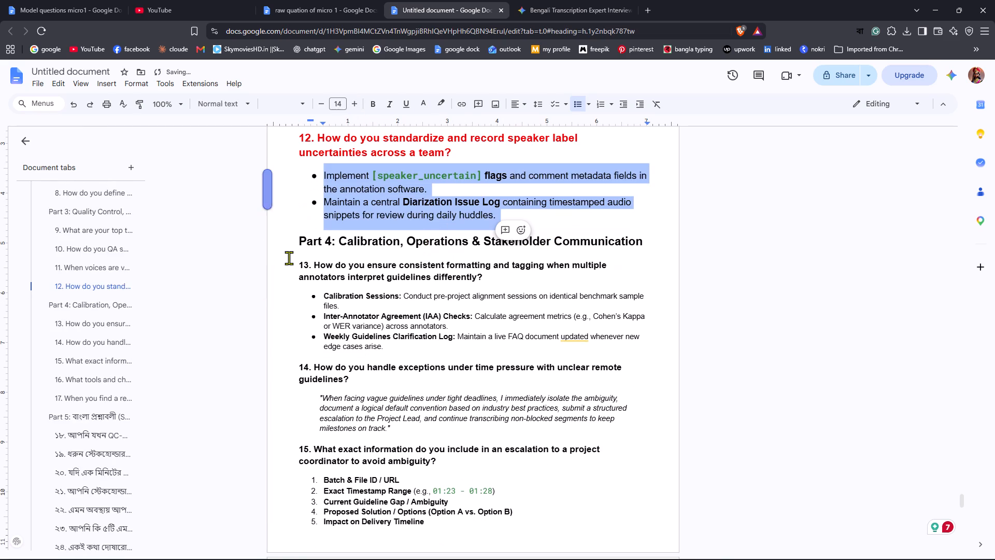
left_click(289, 258)
left_click_drag(292, 237, 644, 243)
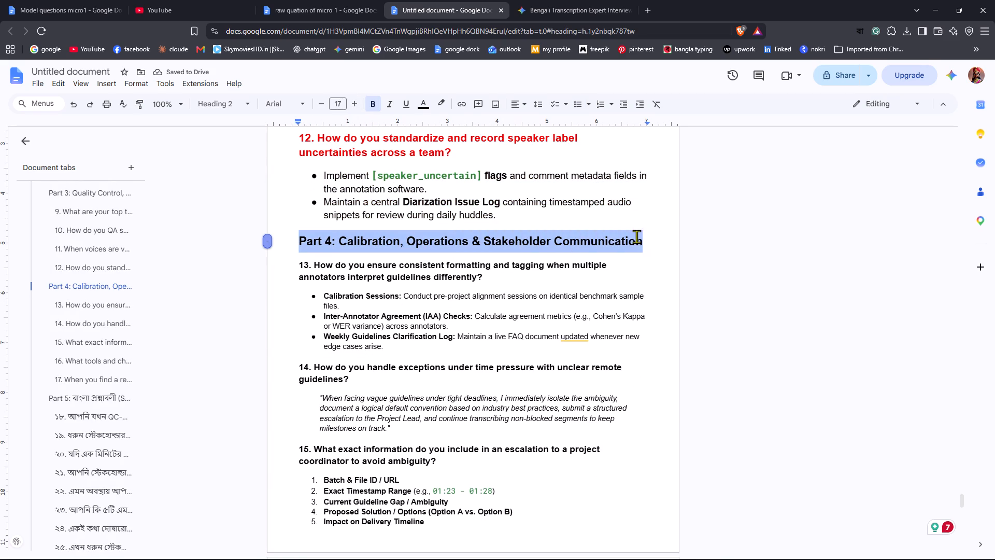
left_click(357, 103)
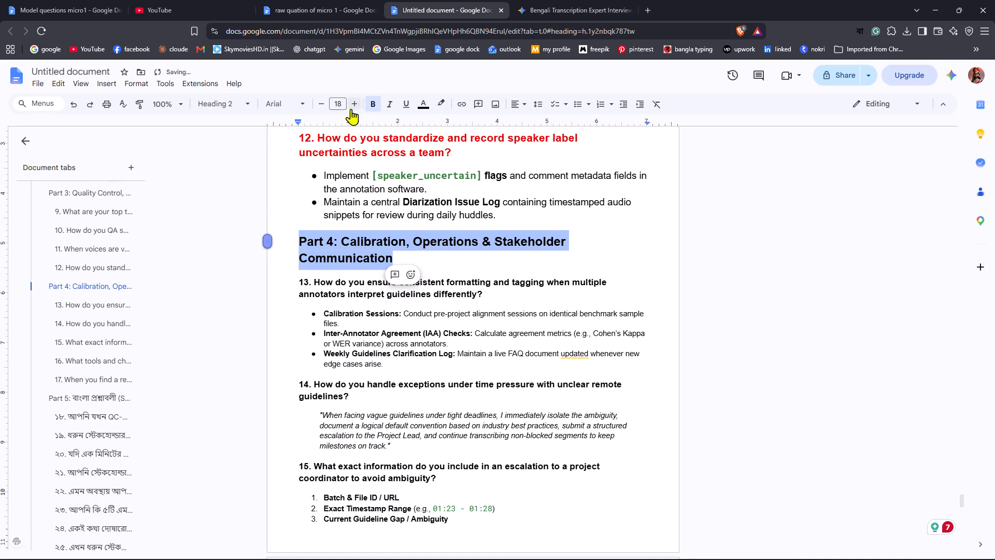
left_click(323, 101)
left_click(423, 104)
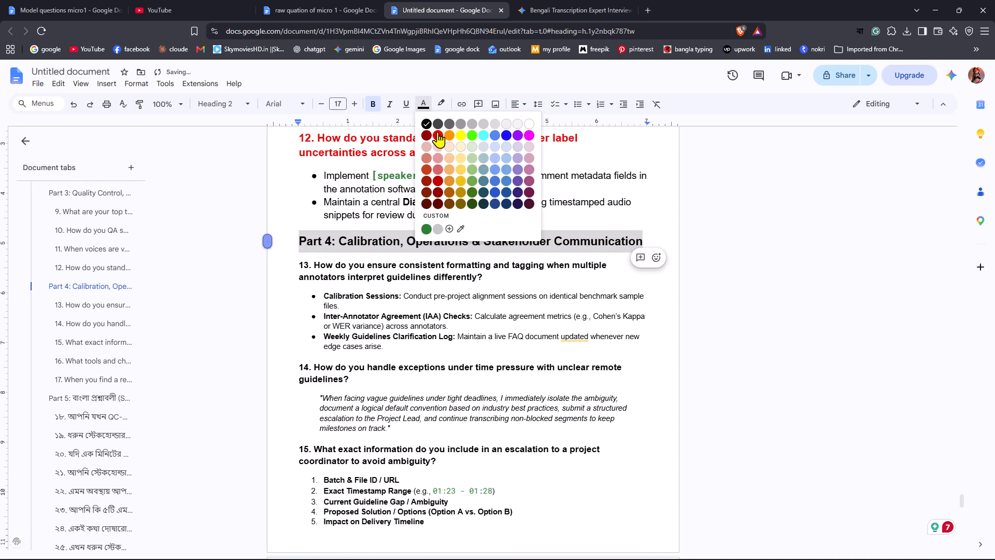
left_click(437, 132)
Format the "13. How do you ensure consistent formatting and tagging" heading at font size 16 in red.
left_click(279, 293)
left_click_drag(297, 268, 420, 268)
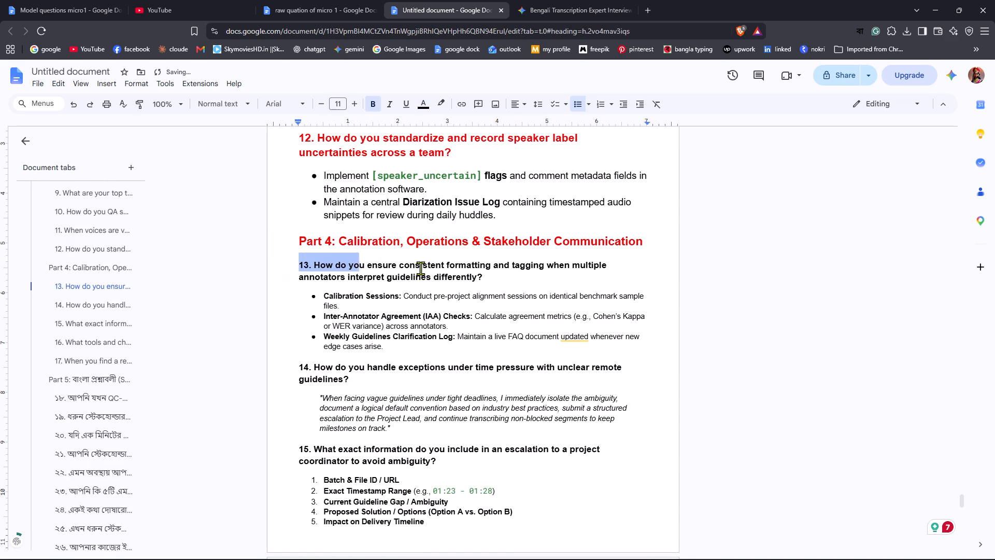
left_click_drag(420, 268, 481, 278)
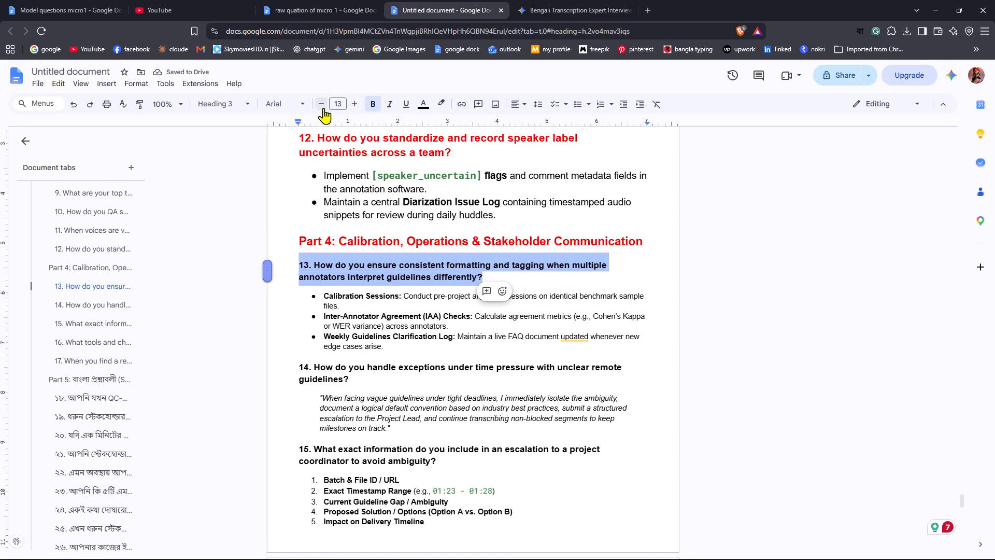
left_click(322, 107)
triple_click(359, 108)
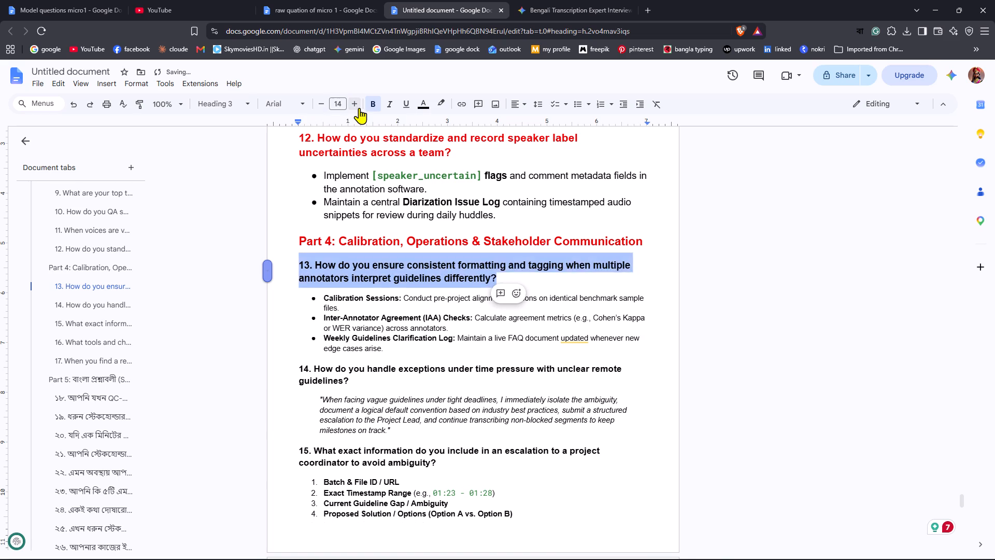
left_click(359, 108)
left_click(417, 107)
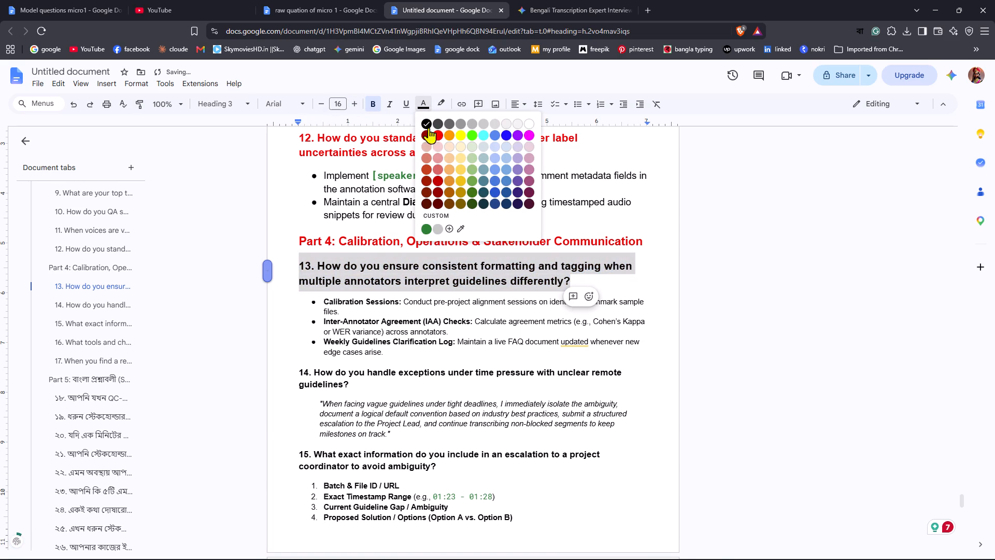
left_click(435, 137)
Set question 13's three answer bullets, from Calibration Sessions to Weekly Guidelines Clarification Log, to font size 14.
left_click(305, 302)
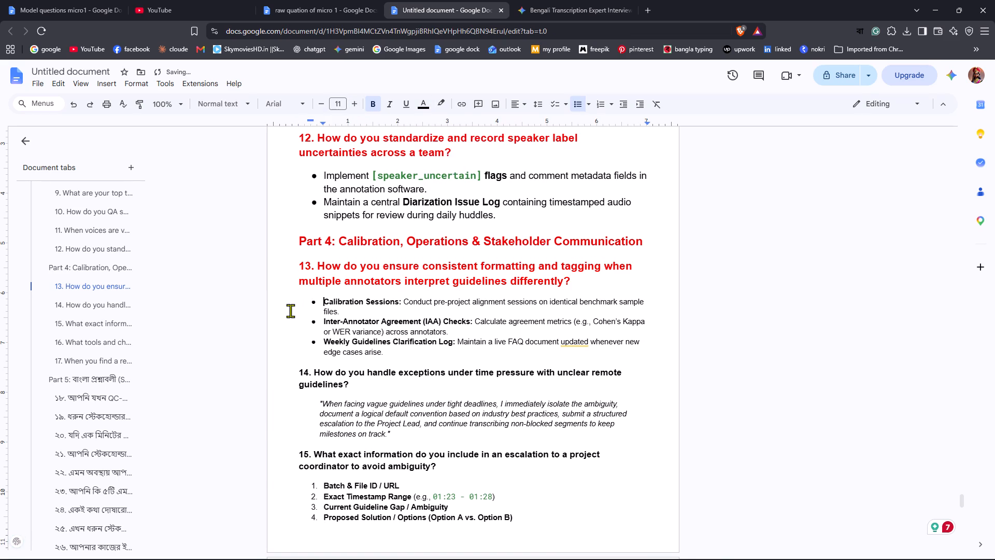
left_click_drag(302, 302, 477, 363)
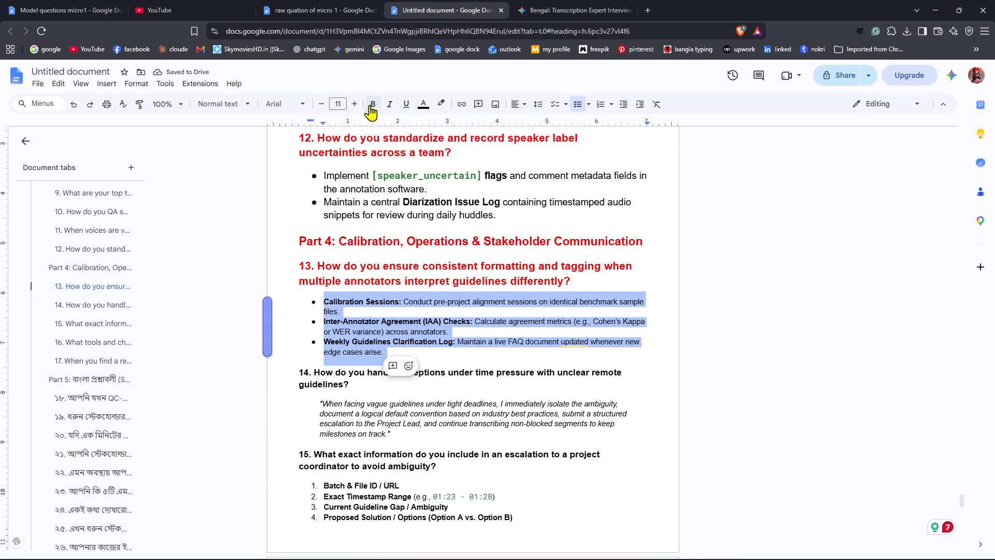
left_click(361, 105)
double_click(359, 105)
left_click(359, 105)
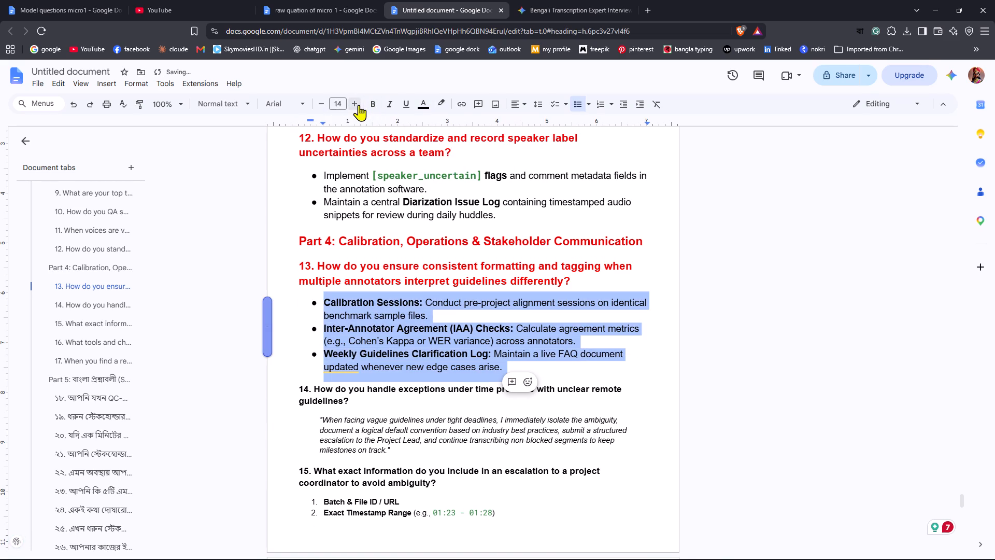
Format the "14. How do you handle exceptions under time pressure" heading at font size 16 in red.
scroll(320, 308, "down", 2)
left_click(285, 312)
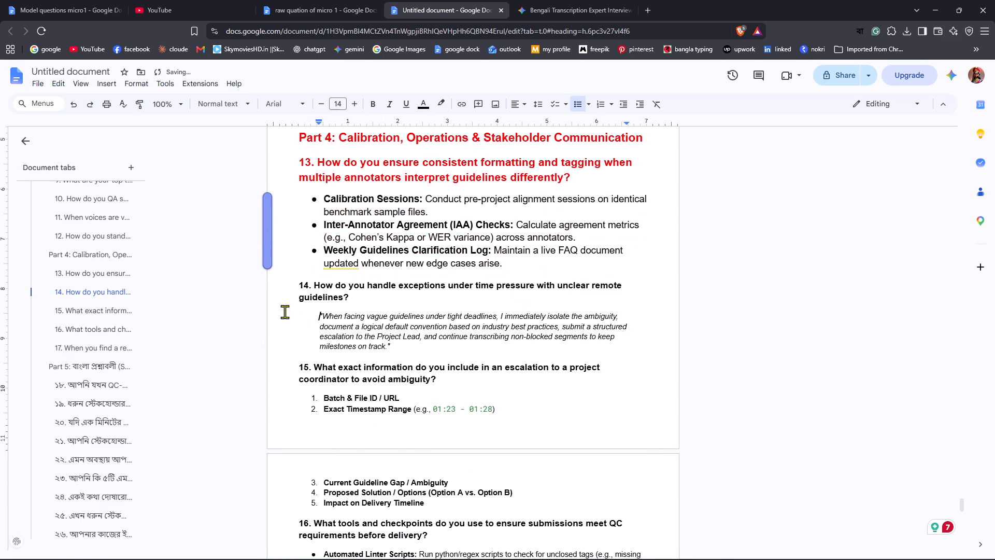
left_click_drag(296, 278, 348, 296)
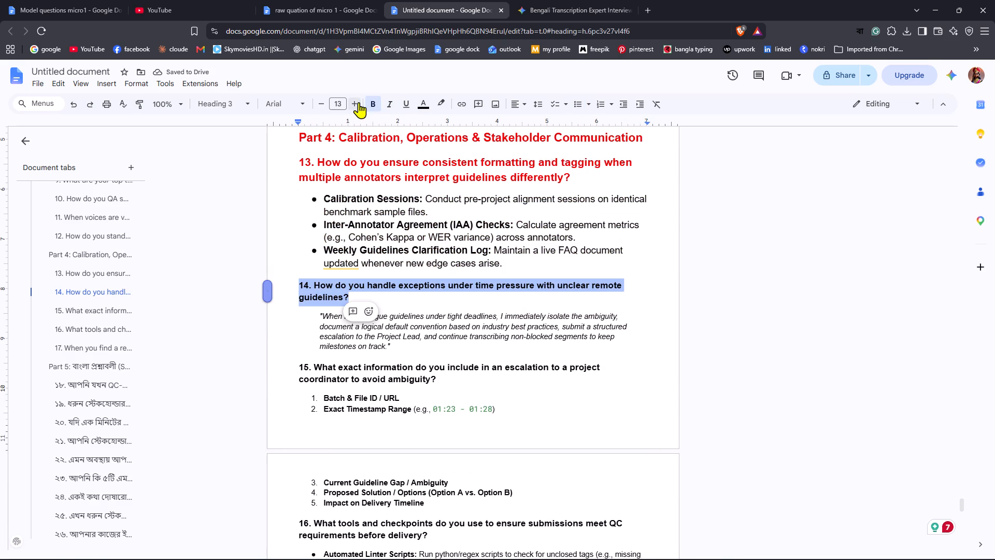
triple_click(359, 102)
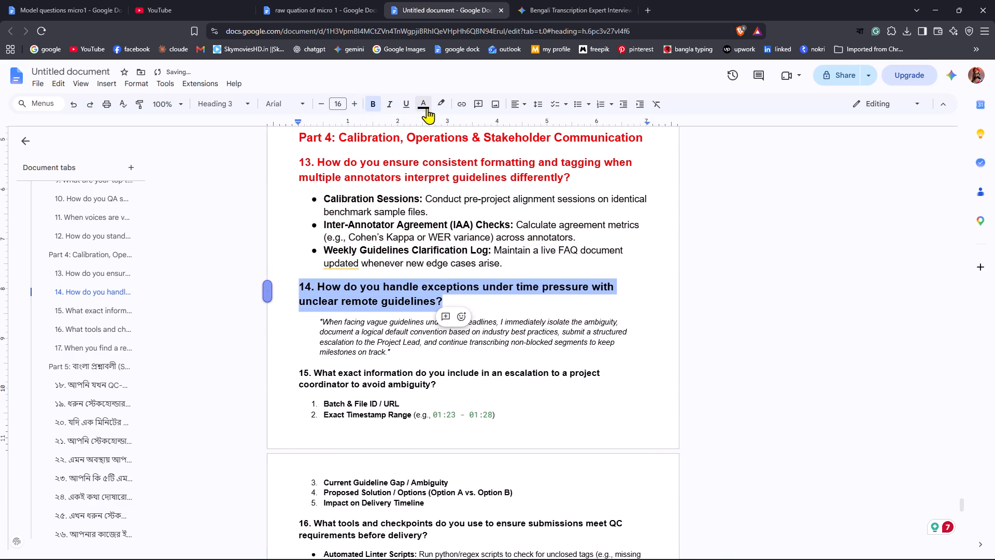
left_click(427, 108)
left_click(440, 138)
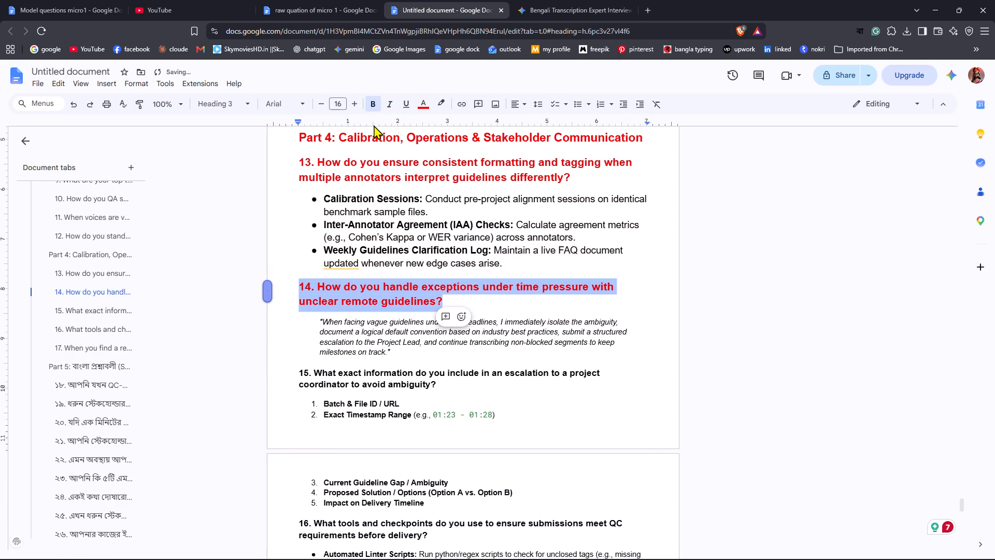
Set the quoted answer under question 14 to font size 15 and remove its italics.
scroll(529, 355, "down", 2)
left_click_drag(316, 217, 364, 225)
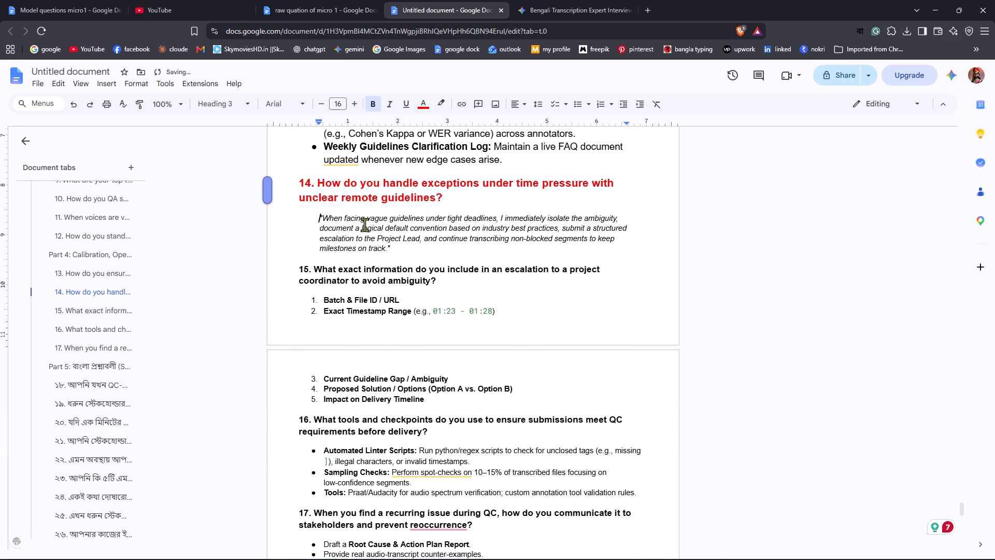
left_click_drag(364, 225, 403, 248)
triple_click(354, 102)
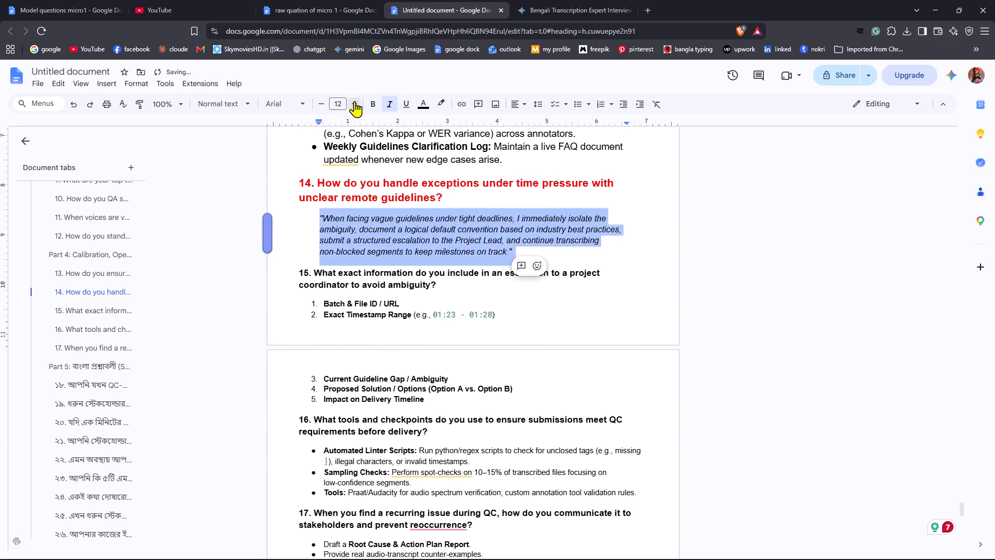
left_click(387, 103)
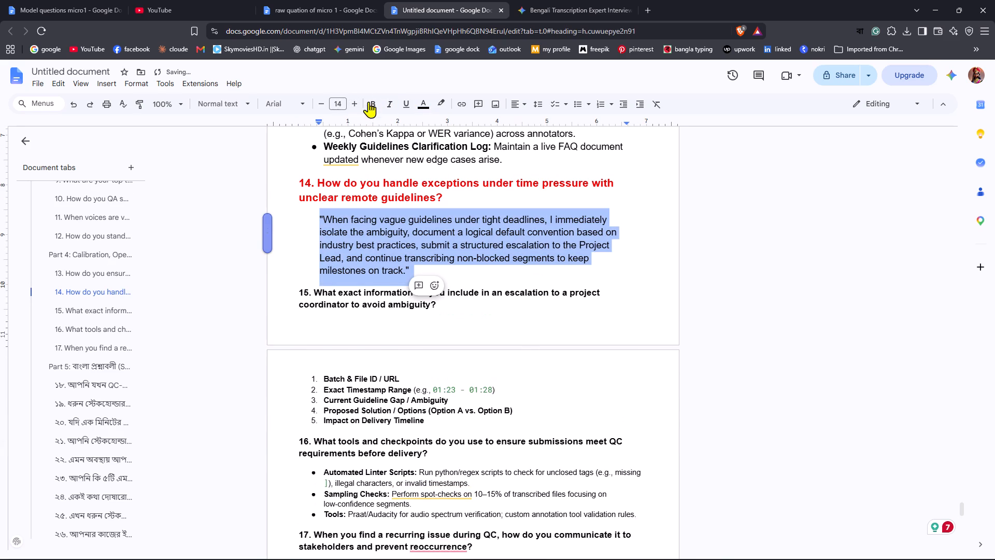
left_click(354, 104)
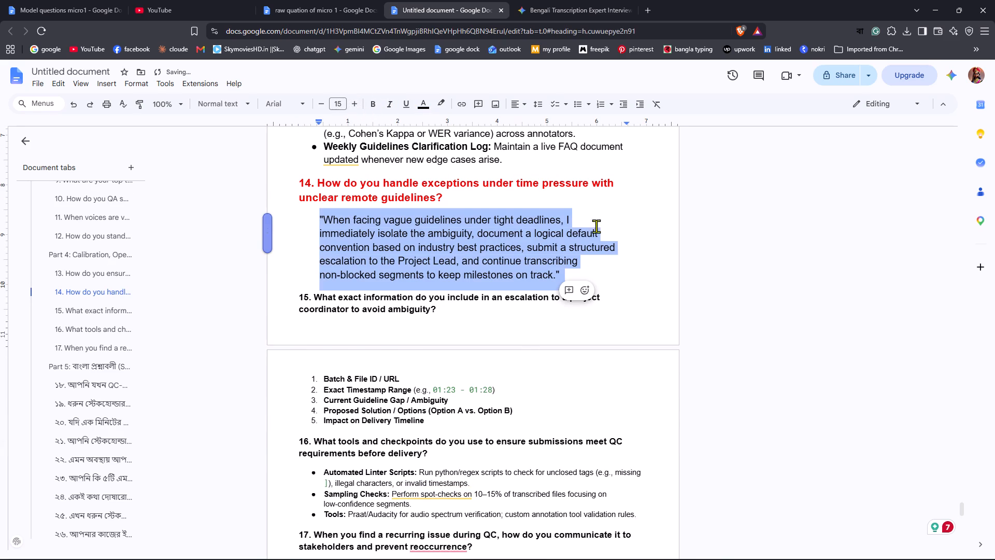
left_click(646, 225)
Insert a break before the "15. What exact information do you include" heading so it starts on the next page.
left_click(301, 291)
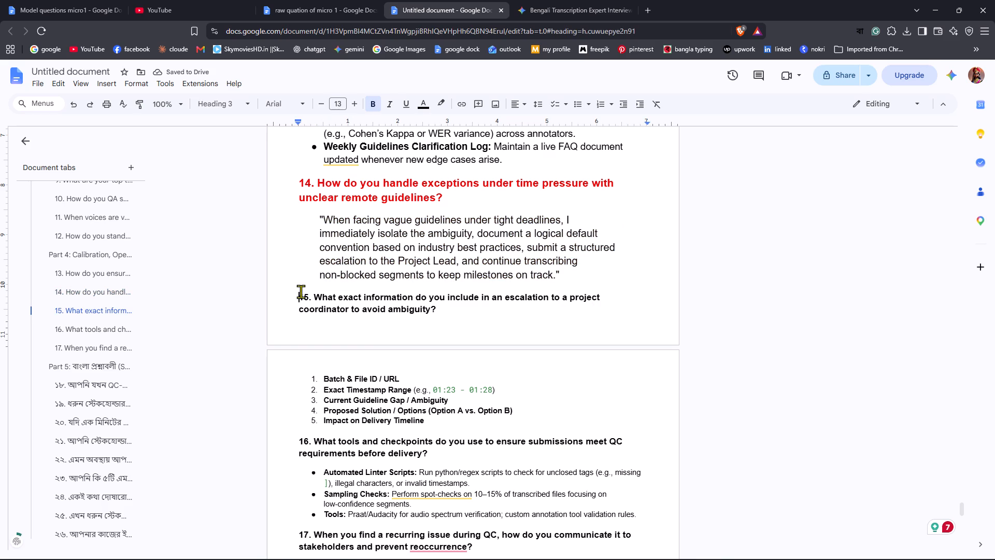
key("Return")
Format the "15. What exact information do you include in an escalation" heading at font size 17 in red.
scroll(340, 373, "down", 2)
left_click_drag(291, 271, 424, 287)
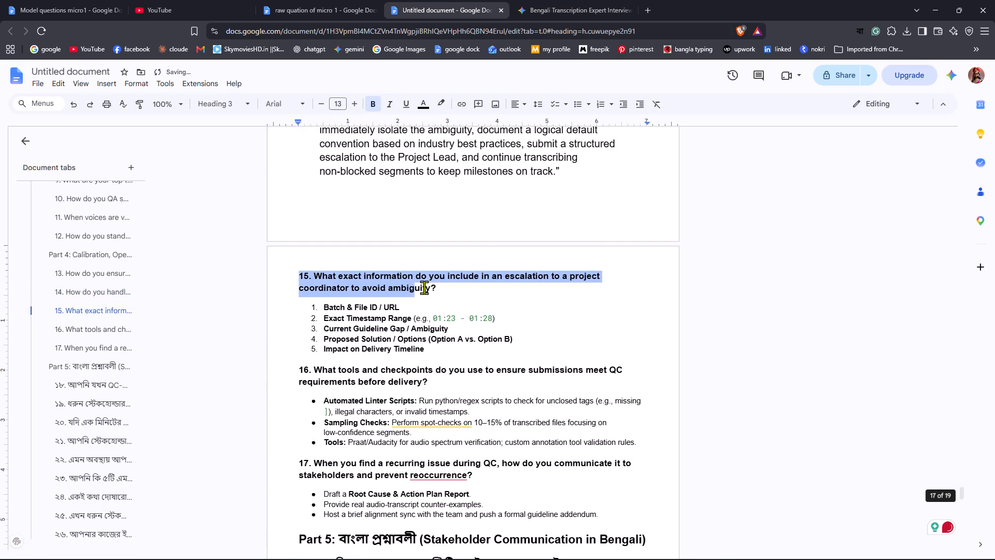
left_click_drag(424, 287, 439, 288)
triple_click(352, 101)
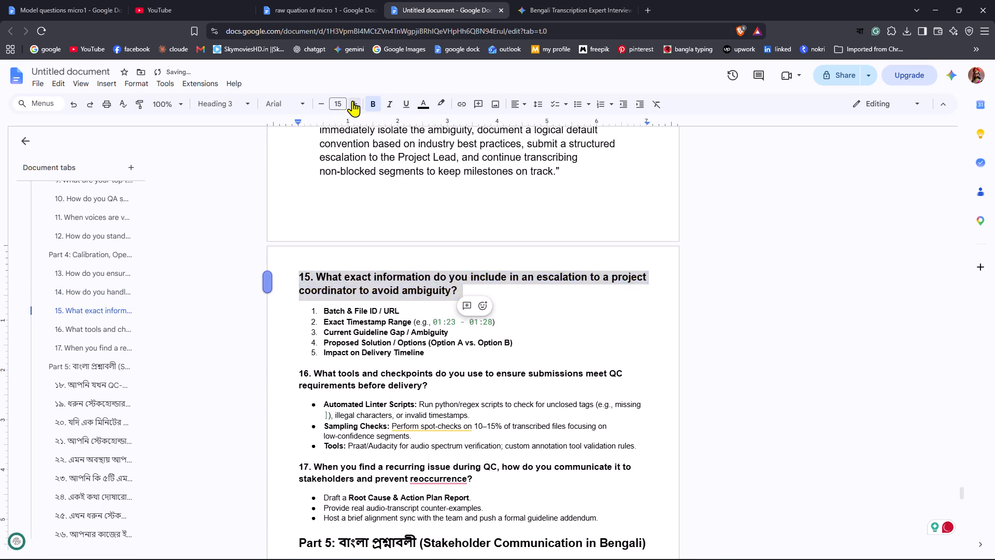
left_click(352, 101)
left_click(428, 107)
left_click(436, 132)
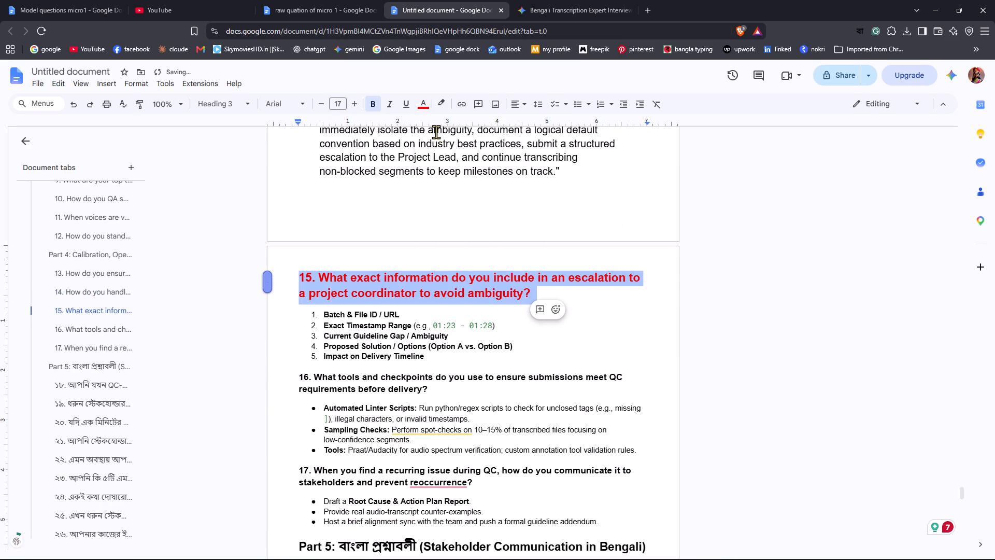
Set the five-item numbered list under question 15, from "Batch & File ID / URL" to "Impact on Delivery Timeline", to font size 15.
left_click(481, 312)
left_click_drag(308, 316, 418, 349)
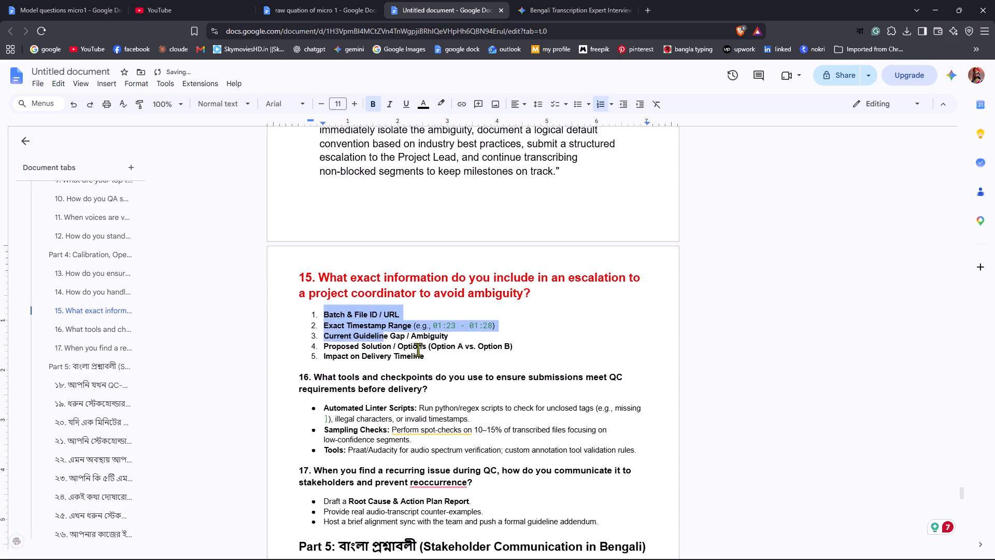
left_click_drag(418, 349, 450, 361)
triple_click(353, 102)
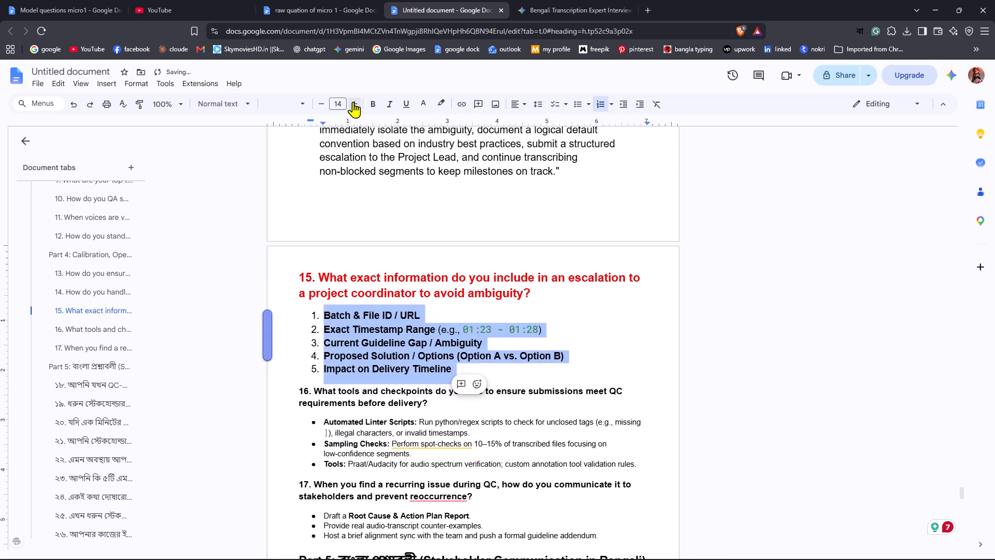
left_click(353, 102)
Format the "16. What tools and checkpoints do you use" heading at font size 17 in red.
scroll(420, 242, "down", 4)
left_click(279, 225)
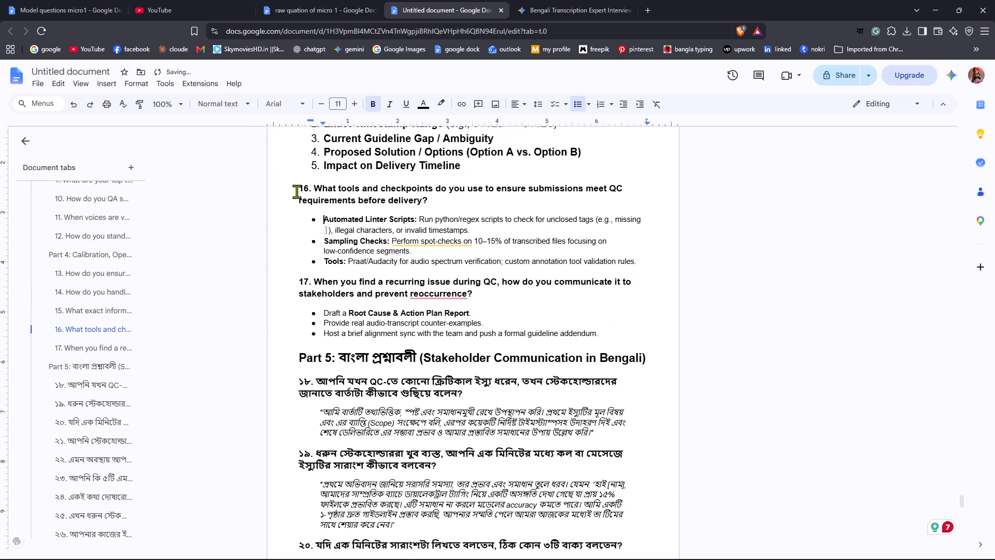
left_click_drag(296, 191, 432, 205)
triple_click(349, 109)
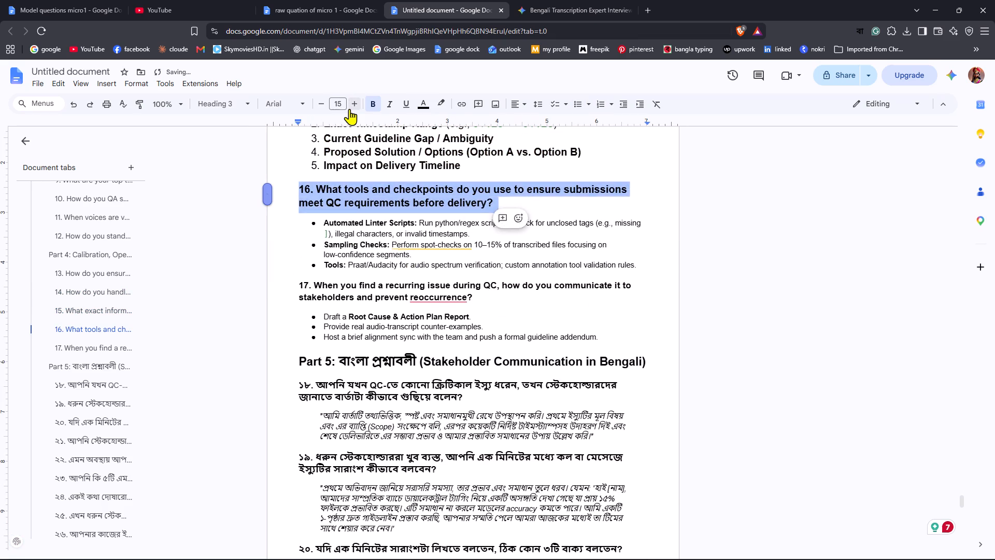
left_click(349, 109)
left_click(416, 101)
left_click(443, 135)
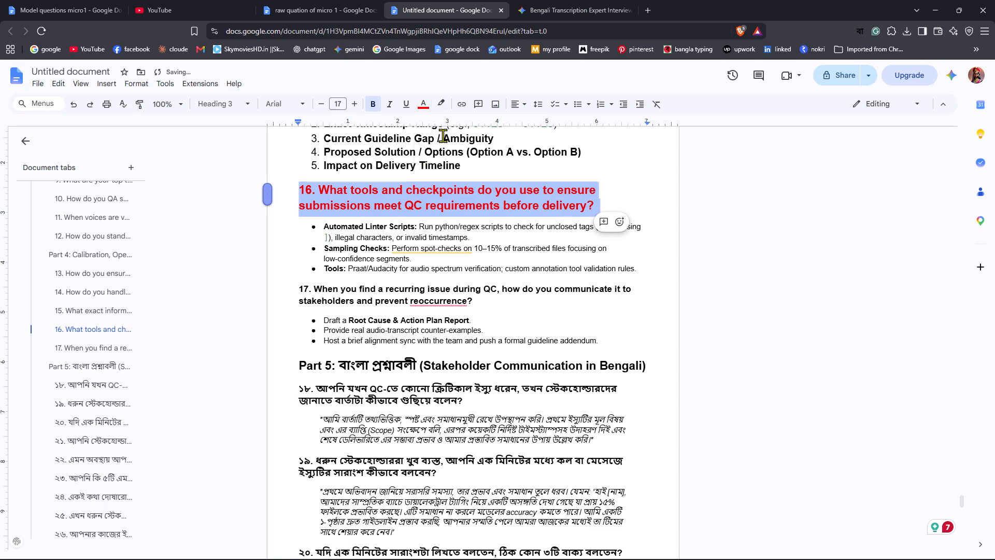
Set the three bullets under question 16, from "Automated Linter Scripts" to "Tools", to font size 14.
left_click(302, 251)
left_click_drag(312, 229, 612, 260)
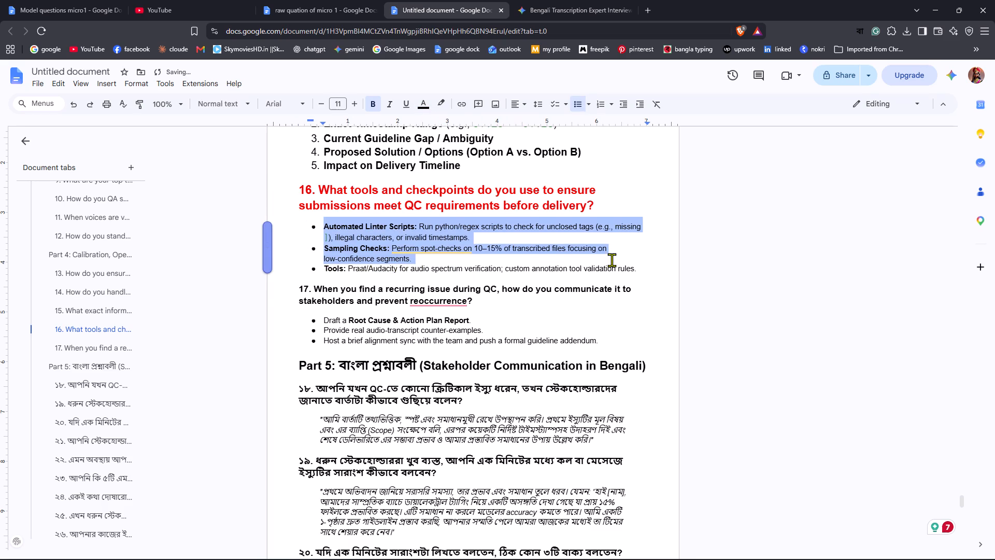
left_click_drag(612, 260, 645, 272)
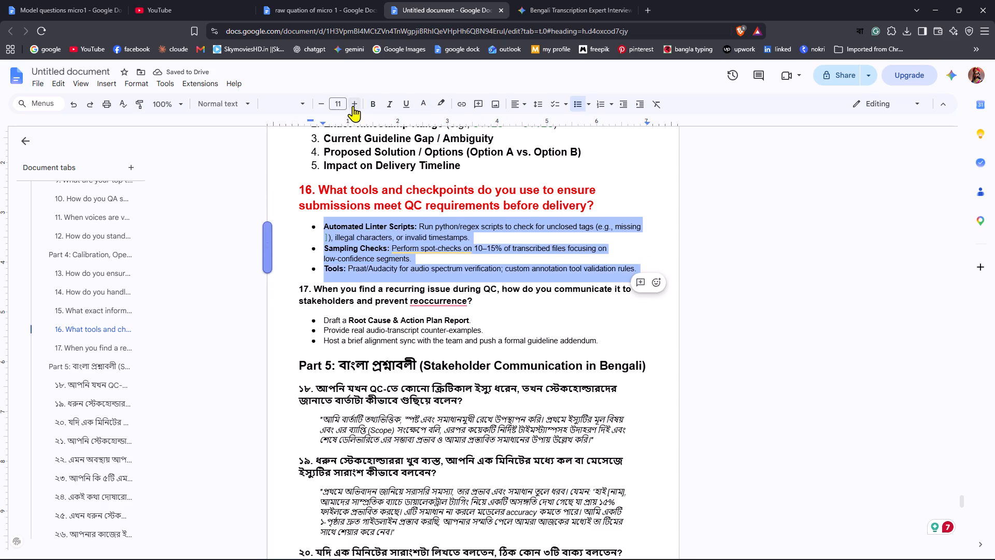
triple_click(352, 106)
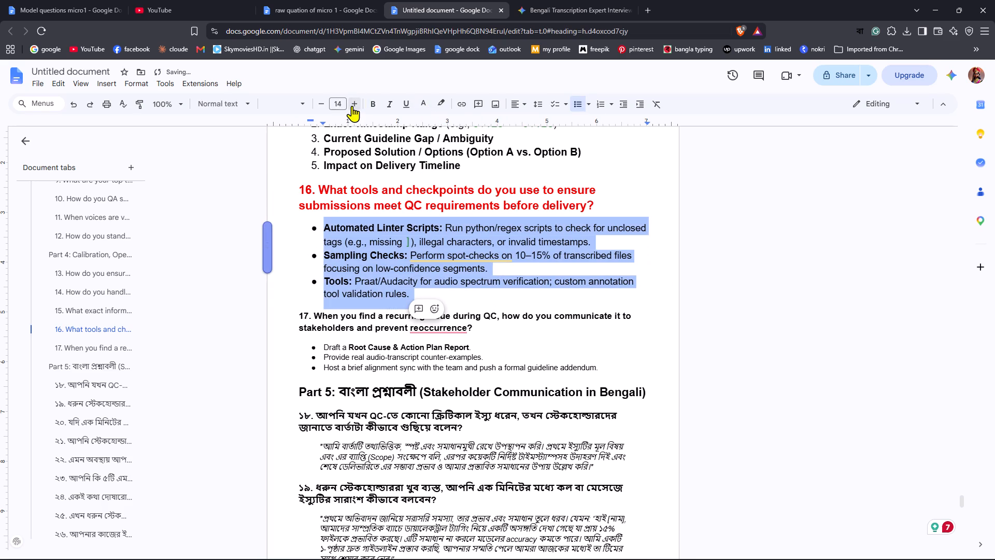
Format the "17. When you find a recurring issue during QC" heading at font size 17 in red.
left_click(293, 297)
left_click_drag(298, 317, 496, 341)
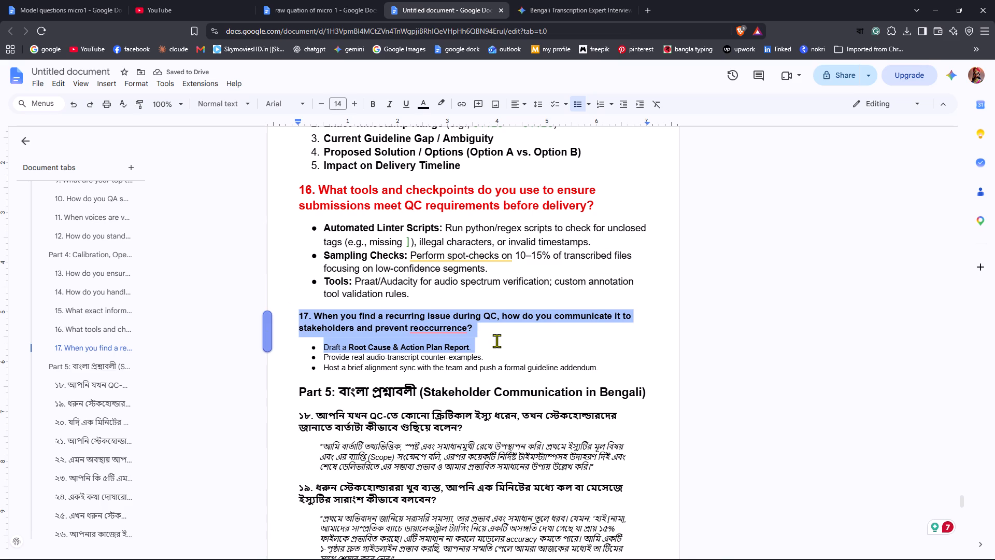
left_click_drag(496, 341, 485, 331)
triple_click(359, 108)
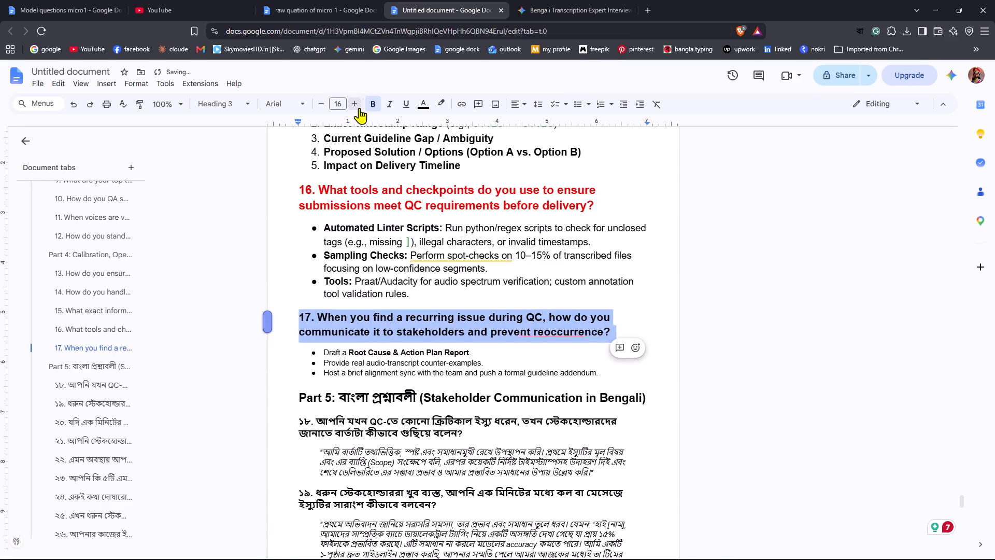
left_click(359, 108)
left_click(419, 103)
left_click(441, 135)
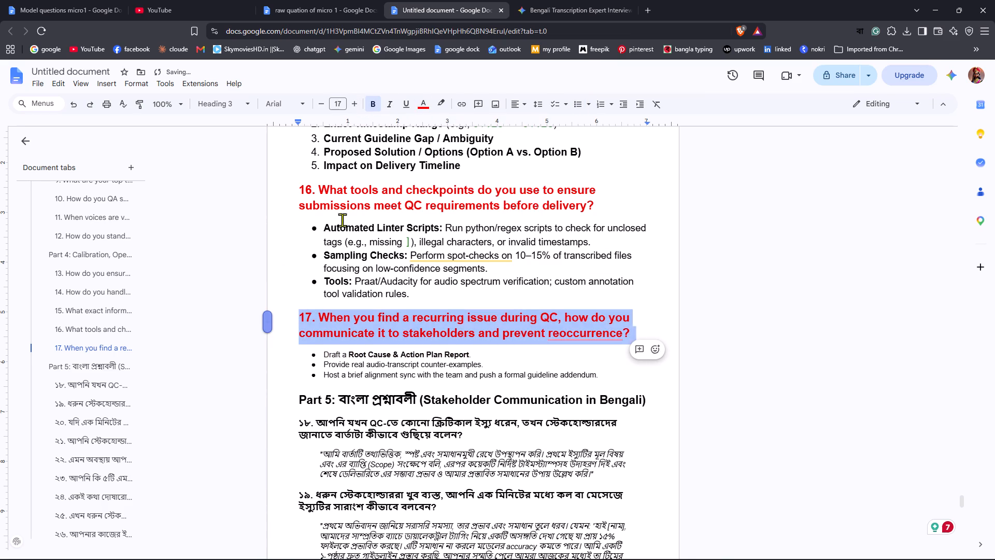
Set the three bullets under question 17, starting with "Draft a Root Cause & Action Plan Report", to font size 14.
left_click(283, 256)
scroll(289, 260, "down", 2)
left_click_drag(311, 253, 624, 280)
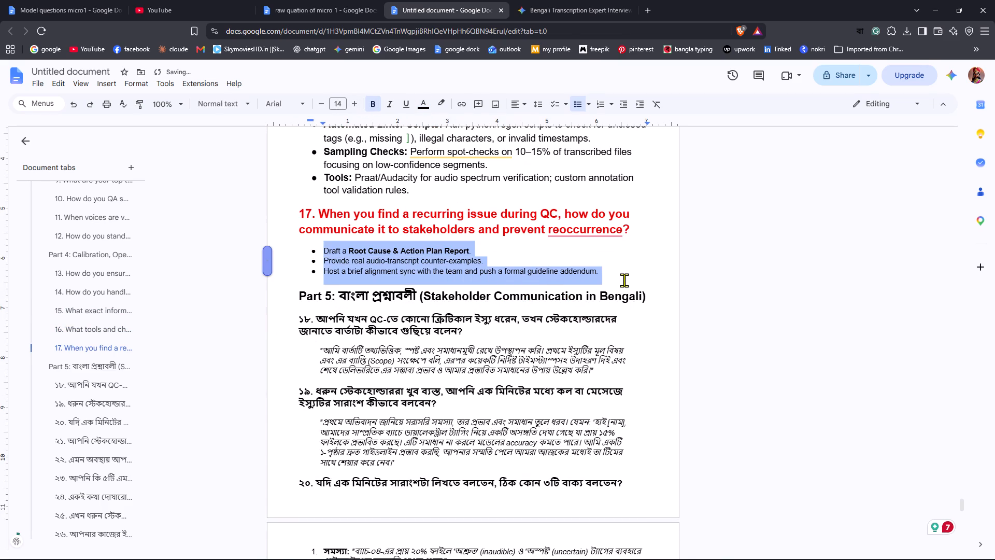
left_click_drag(624, 280, 627, 277)
double_click(352, 108)
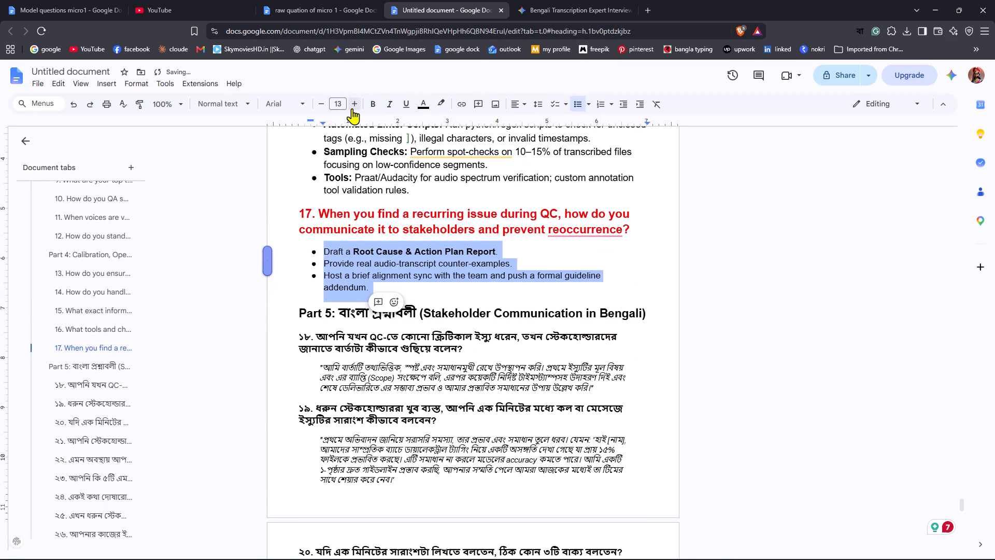
left_click(352, 108)
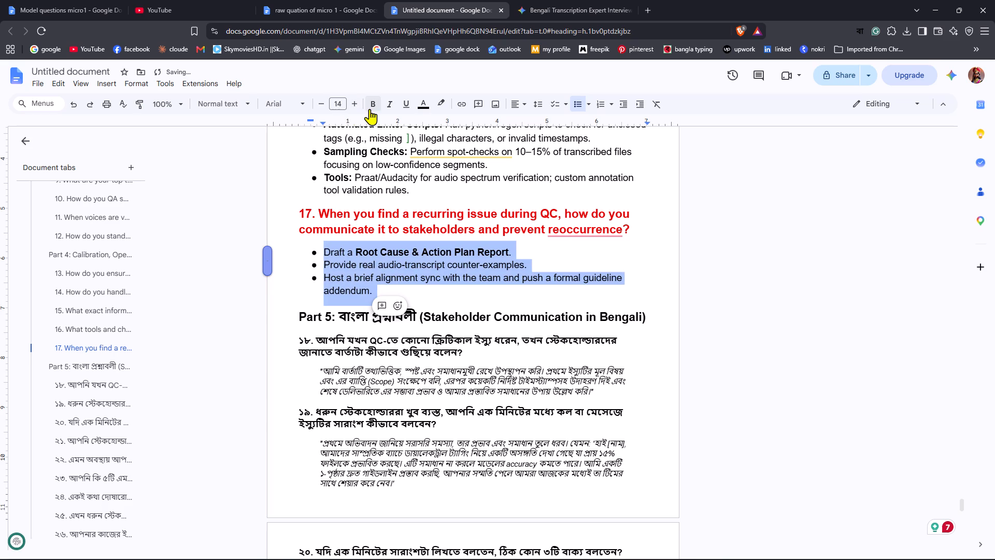
Format the "Part 5: বাংলা প্রশ্নাবলী (Stakeholder Communication in Bengali)" heading at font size 19 in red.
left_click(309, 301)
left_click_drag(293, 319, 653, 309)
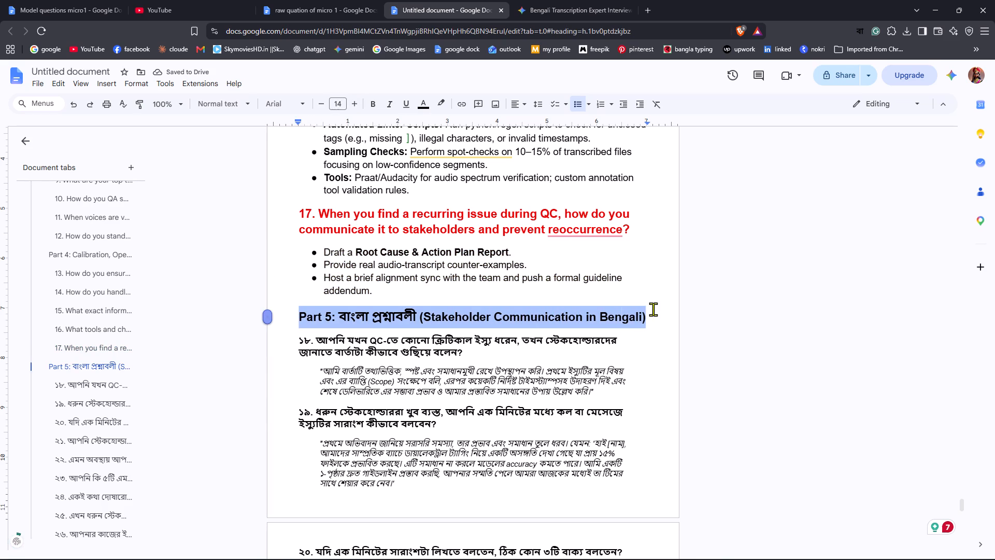
left_click_drag(653, 309, 655, 312)
double_click(354, 107)
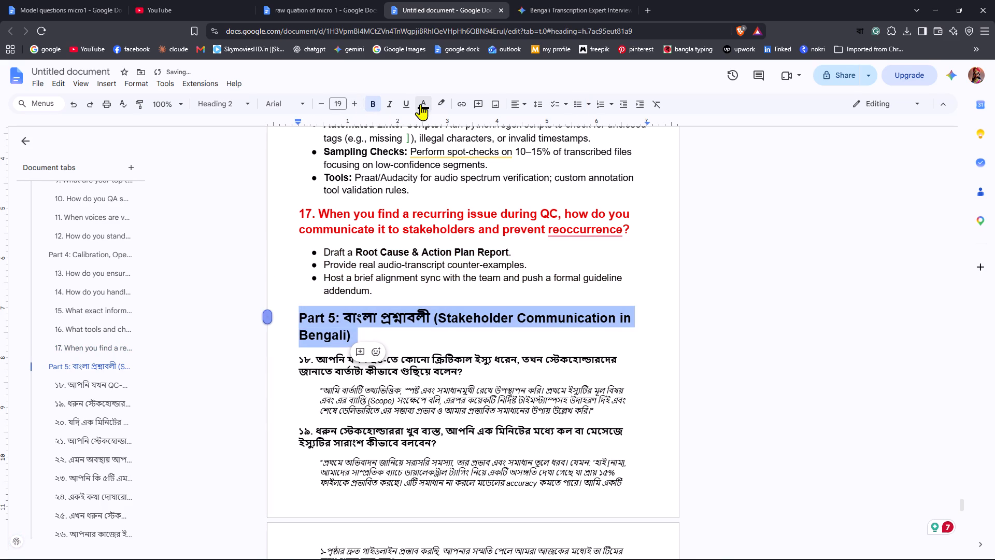
left_click(420, 104)
left_click(434, 132)
Format the Bengali question heading "১৮. আপনি যখন QC-তে কোনো ক্রিটিকাল ইস্যু ধরেন" in red at font size 15.
left_click(282, 342)
scroll(283, 342, "down", 1)
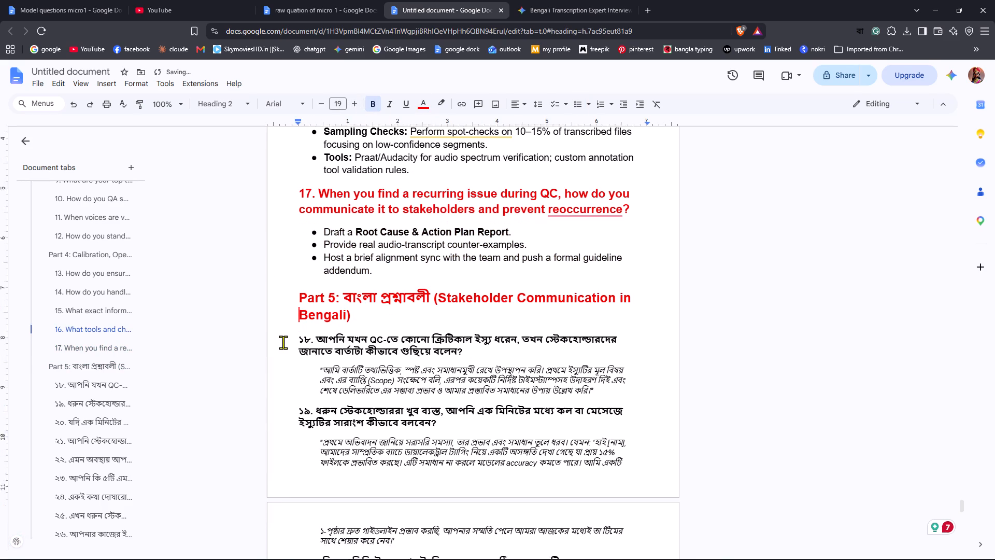
left_click_drag(292, 312, 475, 321)
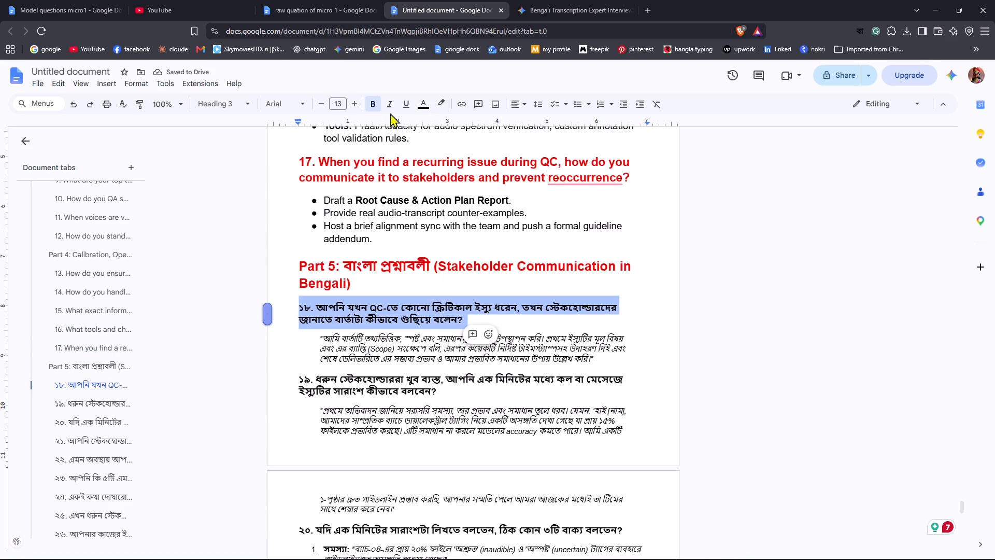
left_click_drag(415, 112, 421, 111)
left_click(423, 110)
left_click(439, 134)
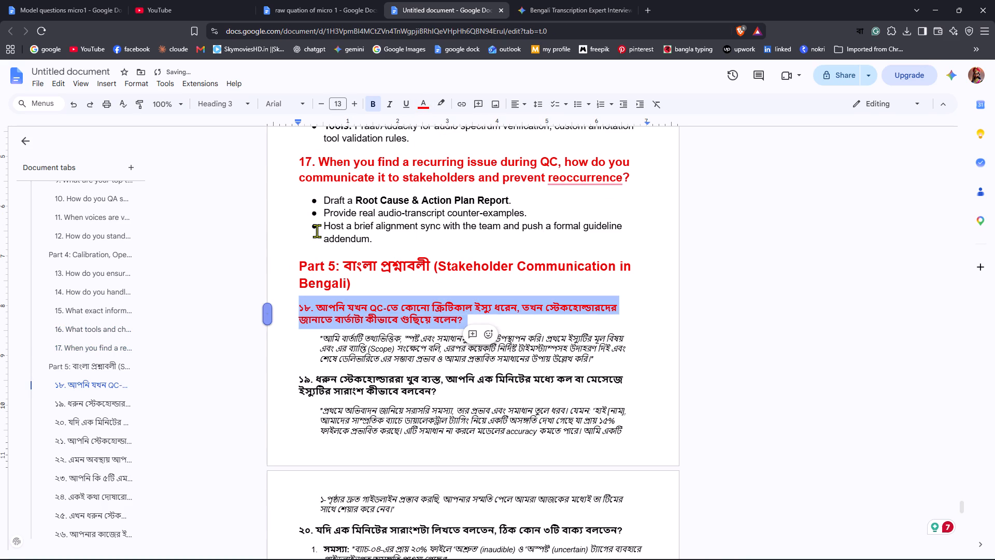
double_click(359, 105)
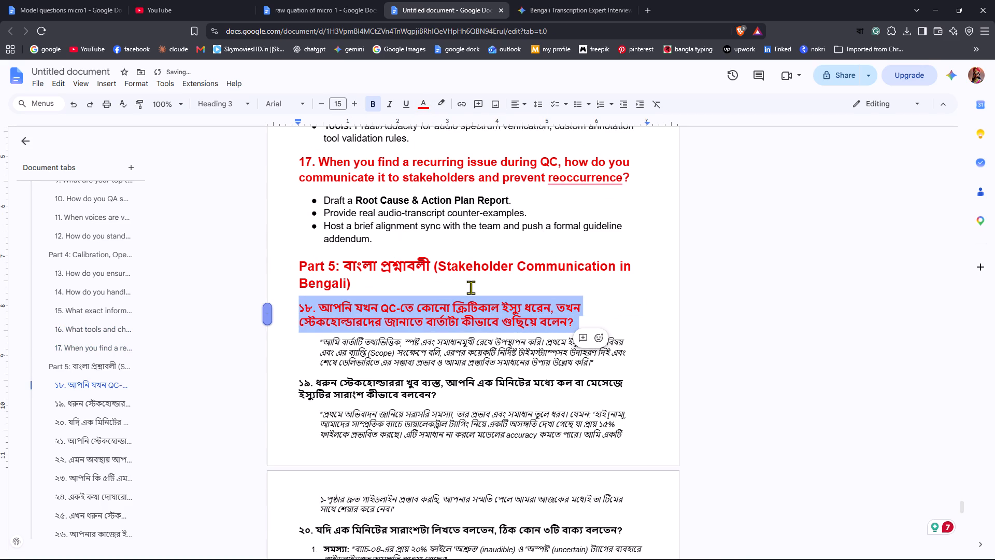
Set the quoted Bengali answer under question ১৮ to font size 14.
left_click(471, 287)
left_click_drag(318, 339, 603, 366)
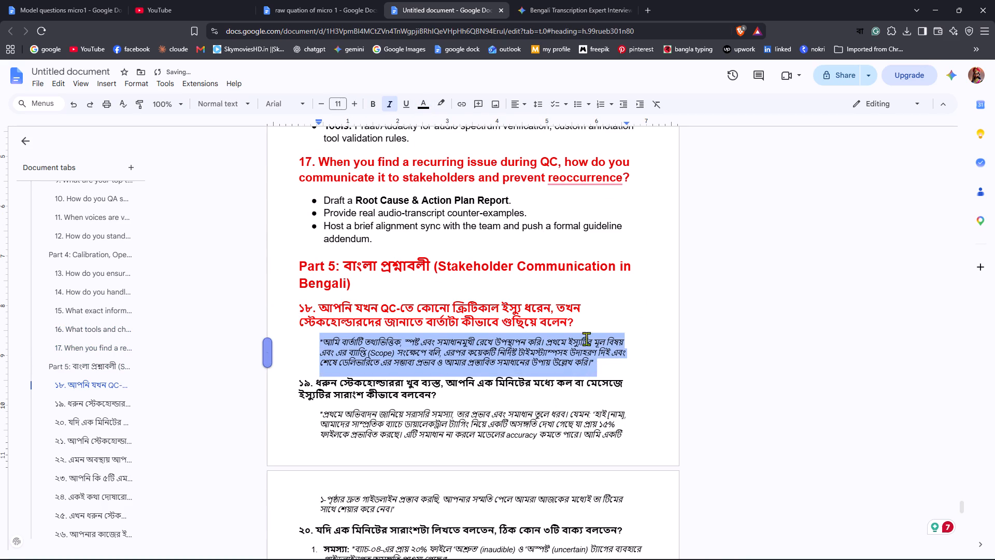
double_click(350, 106)
left_click(350, 106)
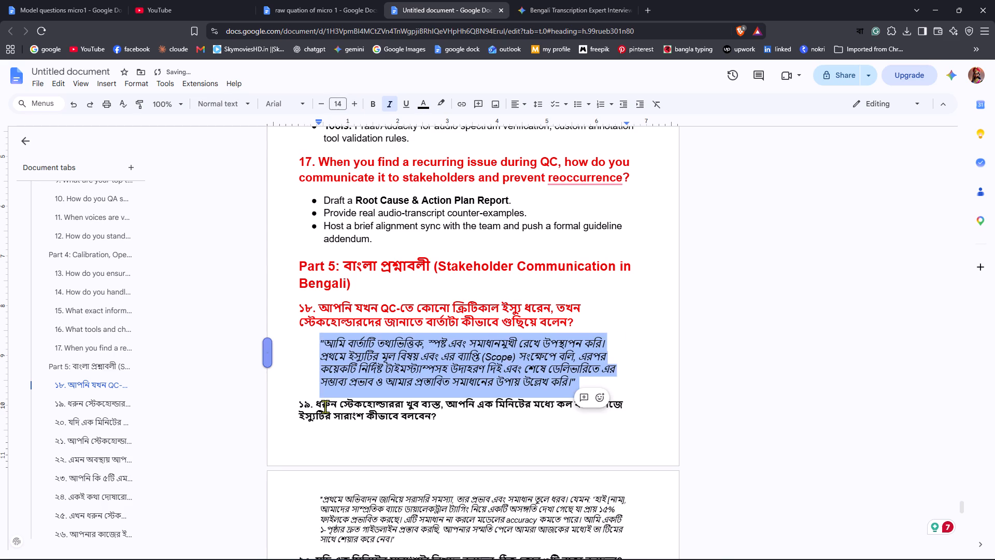
Insert a blank line before the question ১৯ heading so it starts on the next page.
scroll(325, 407, "down", 3)
left_click(290, 255)
key("Return")
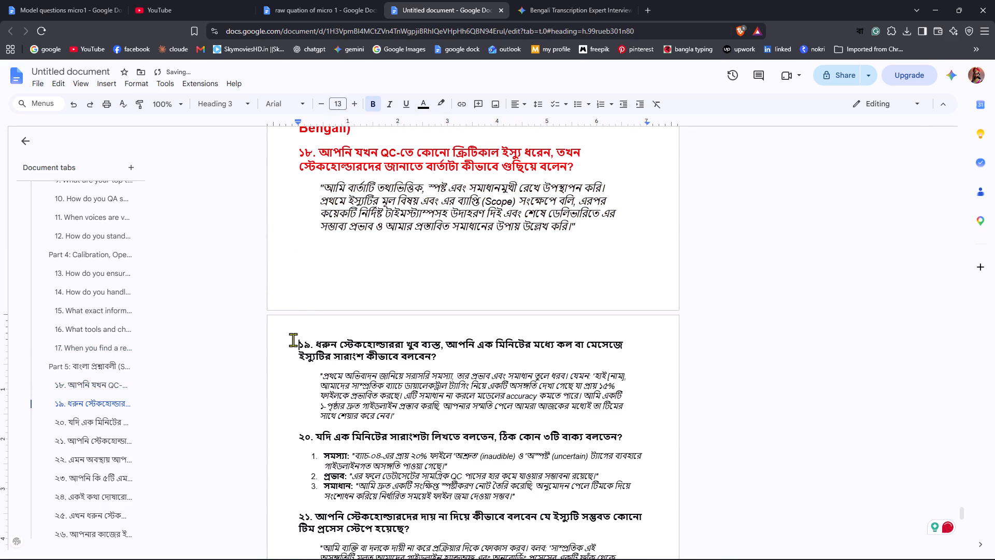
Format the "১৯. ধরুন স্টেকহোল্ডাররা খুব ব্যস্ত" question heading at font size 16 in red.
left_click_drag(293, 340, 446, 353)
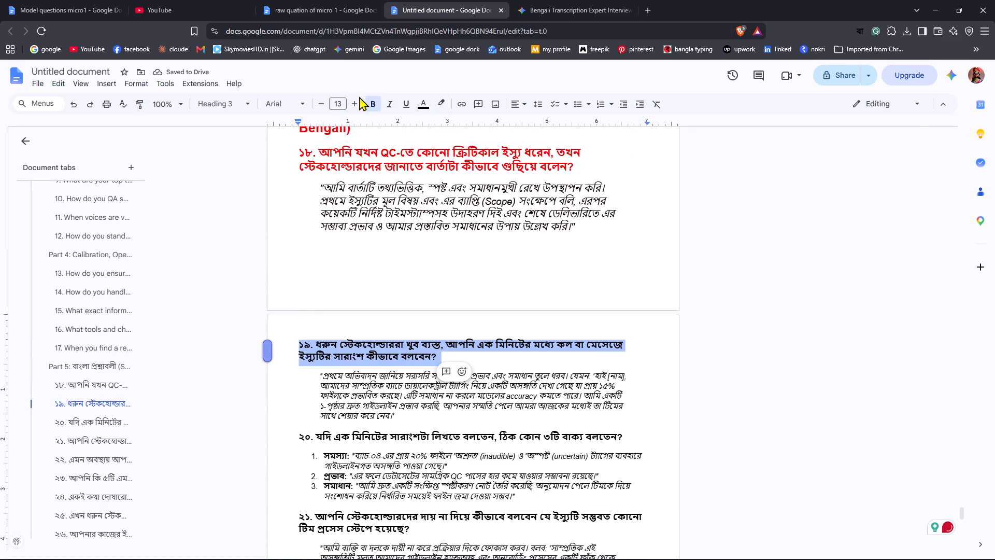
triple_click(358, 103)
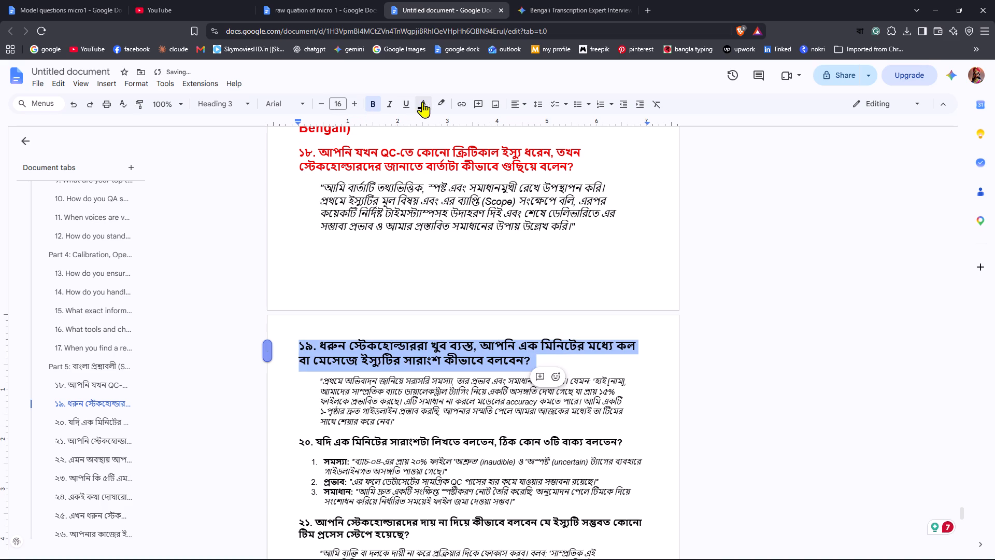
left_click(422, 102)
left_click(433, 134)
Set the quoted Bengali answer under question ১৯ to font size 13.
scroll(390, 246, "down", 1)
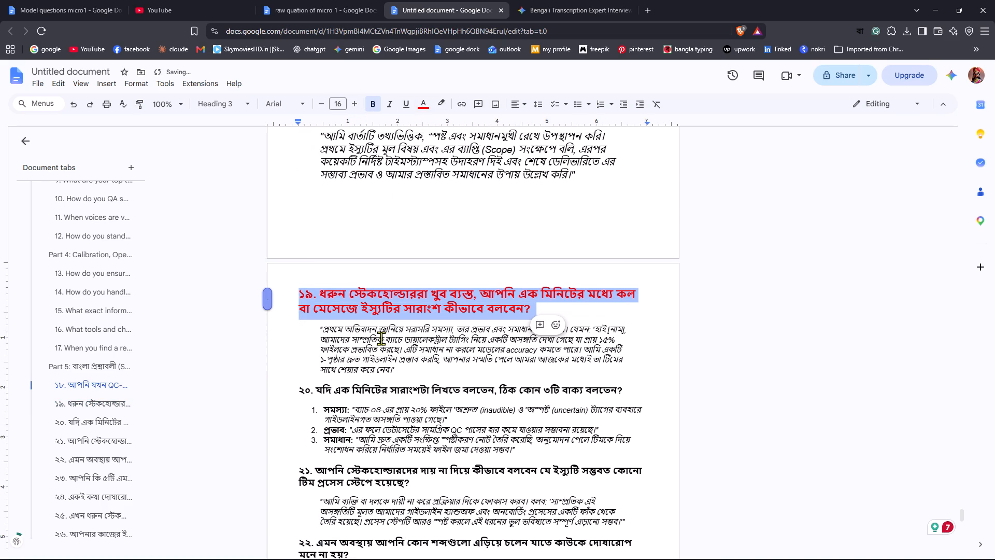
left_click(294, 358)
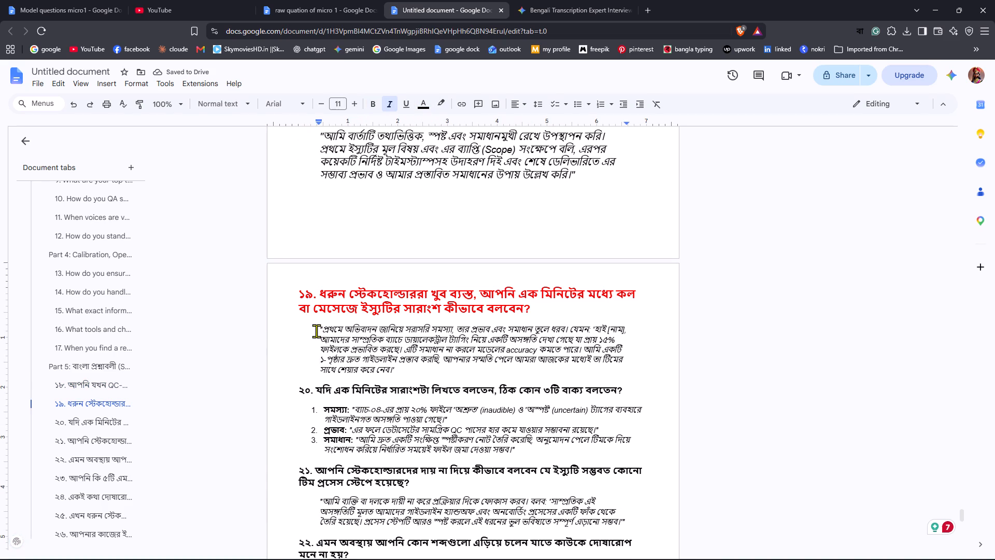
left_click_drag(316, 331, 410, 373)
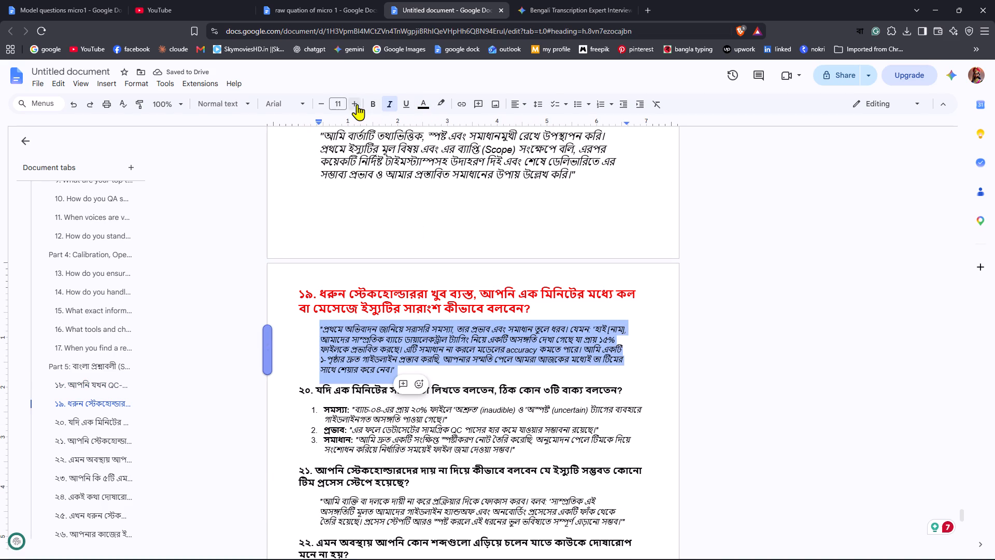
left_click(357, 104)
left_click(357, 104)
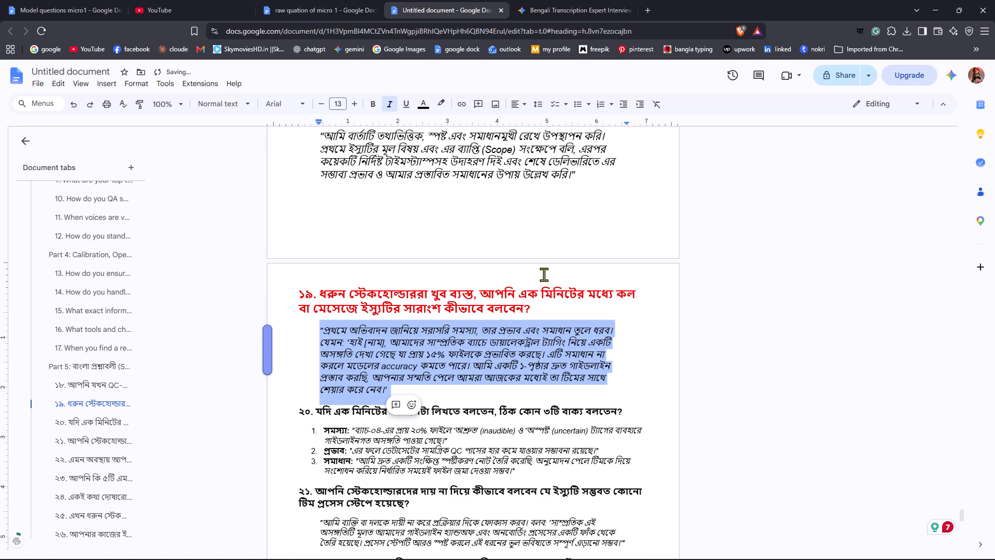
Format the "২০. যদি এক মিনিটের সারাংশটা লিখতে বলতেন" question heading at font size 16 in red.
left_click(613, 321)
scroll(613, 321, "down", 2)
left_click_drag(296, 304, 573, 297)
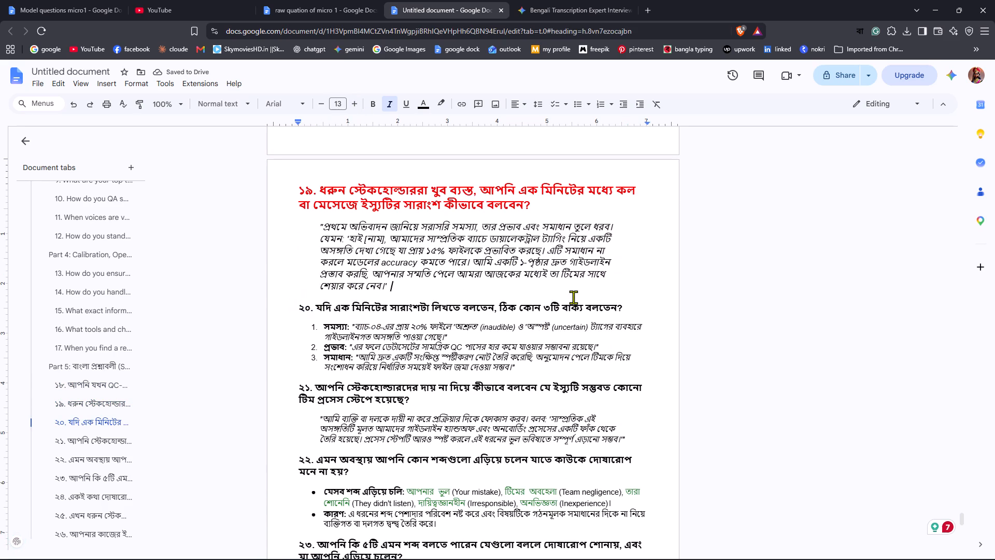
left_click_drag(573, 297, 629, 306)
double_click(359, 107)
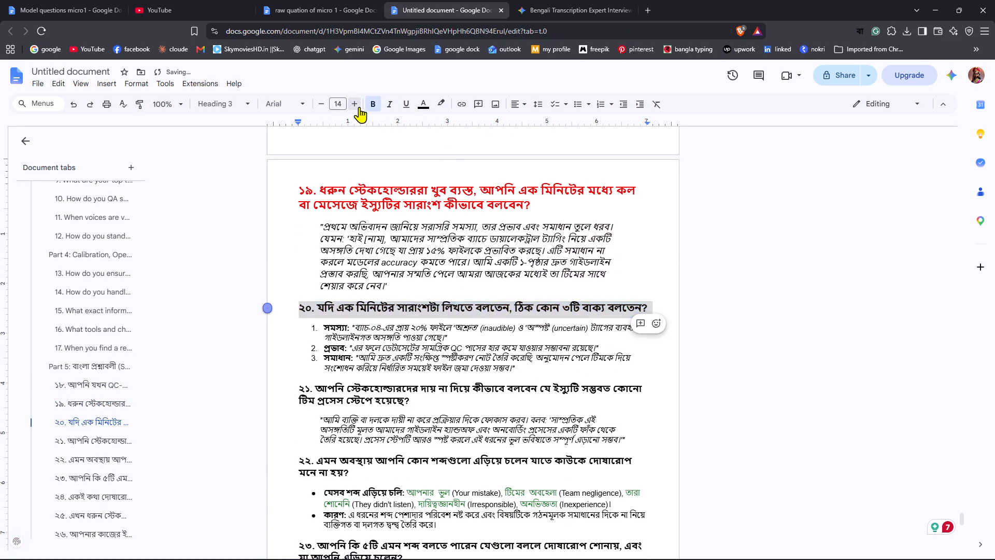
left_click(359, 107)
left_click(419, 105)
left_click(439, 134)
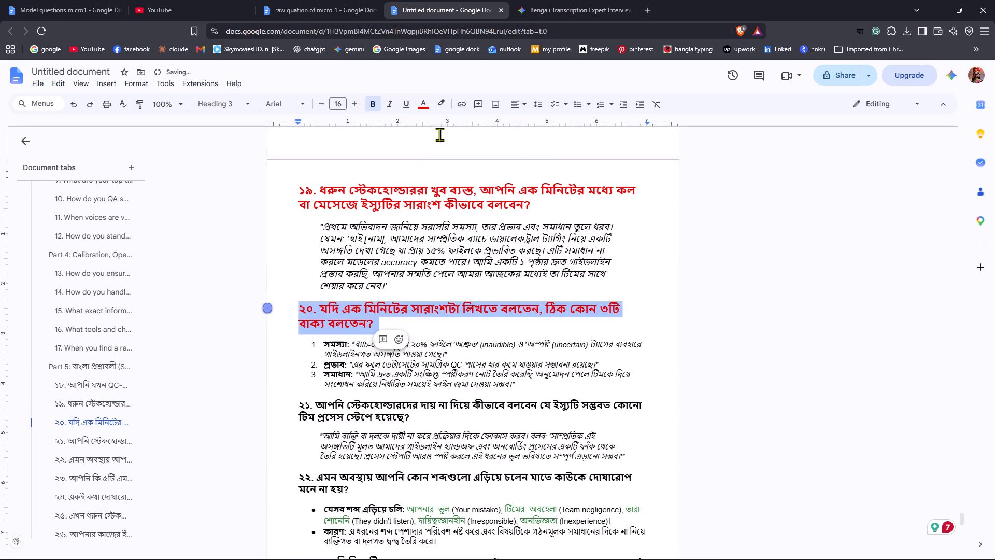
Set the three-item numbered list under question ২০ (সমস্যা, প্রভাব, সমাধান) to font size 14.
left_click(292, 342)
left_click_drag(300, 339, 552, 395)
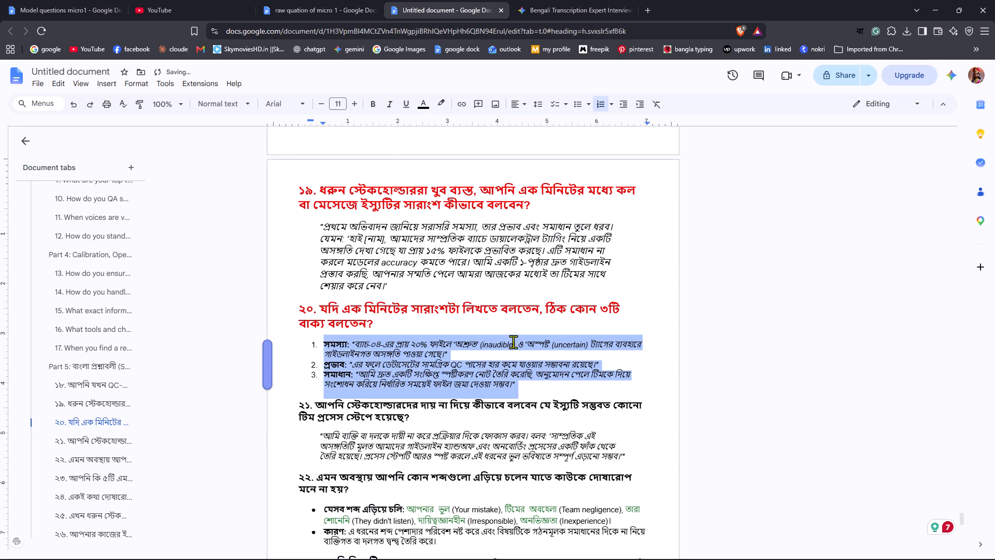
double_click(353, 106)
left_click(353, 106)
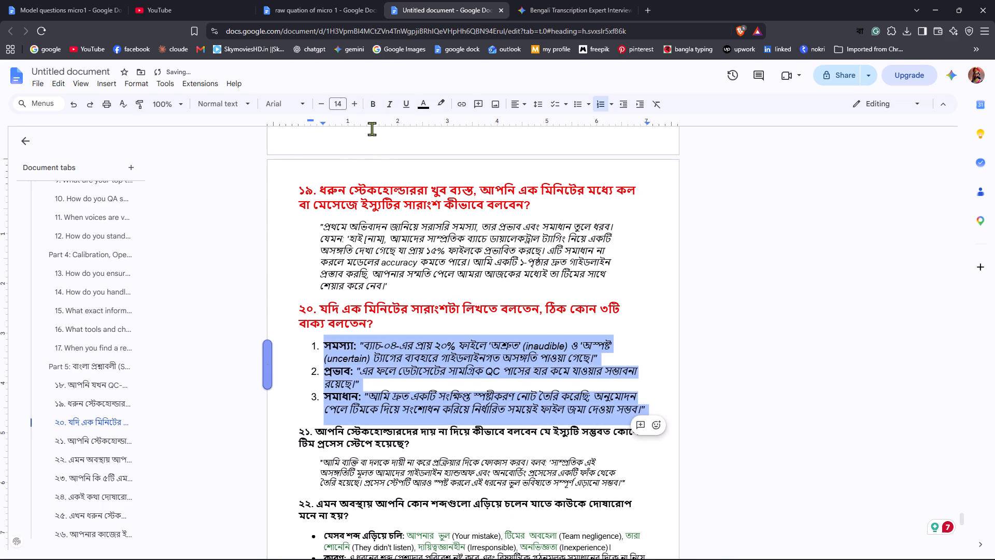
Format the "২১. আপনি স্টেকহোল্ডারদের দায় না দিয়ে" question heading at font size 16 in red.
scroll(399, 293, "down", 3)
left_click_drag(293, 271, 421, 293)
triple_click(354, 100)
left_click(430, 105)
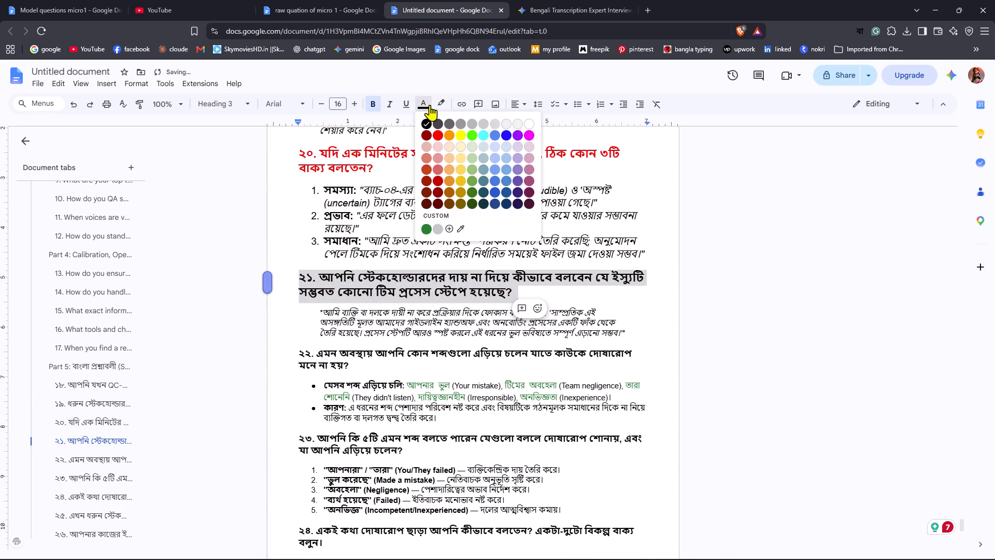
left_click(441, 136)
Set the quoted Bengali answer under question ২১ to font size 14.
left_click_drag(315, 306, 597, 323)
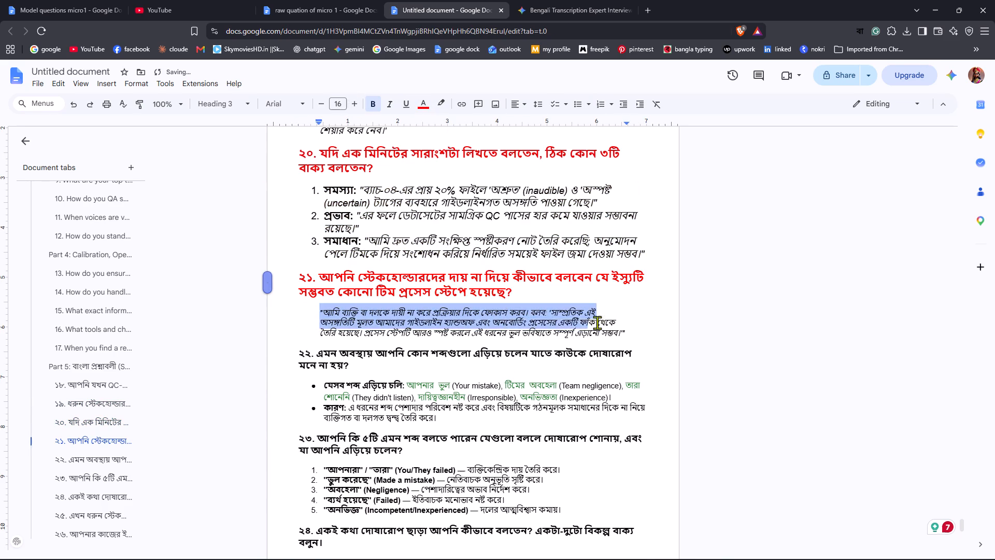
left_click_drag(597, 323, 626, 329)
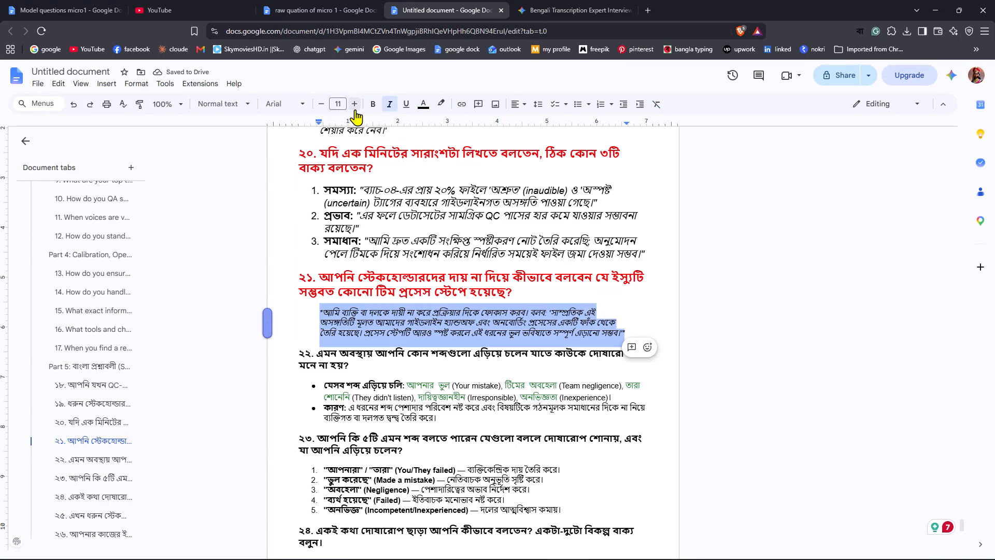
double_click(355, 109)
scroll(558, 297, "down", 2)
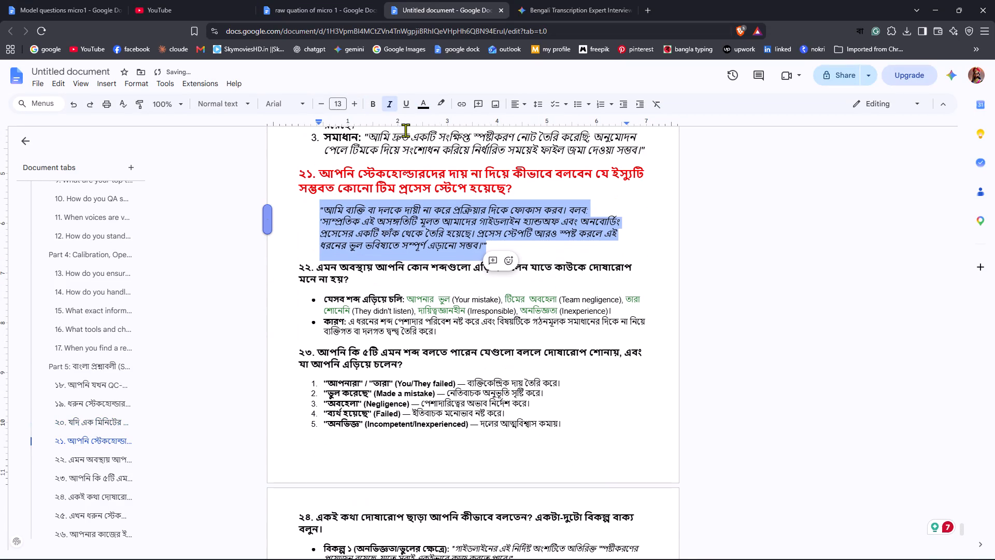
left_click(356, 108)
left_click(632, 245)
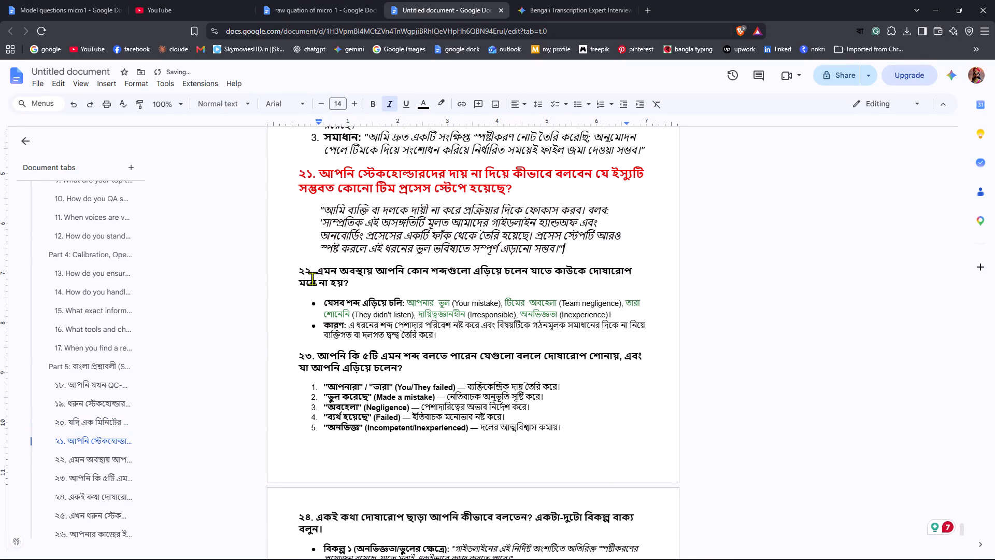
Format the "২২. এমন অবস্থায় আপনি কোন শব্দগুলো এড়িয়ে চলেন" question heading at font size 15 in red.
left_click_drag(296, 271, 358, 286)
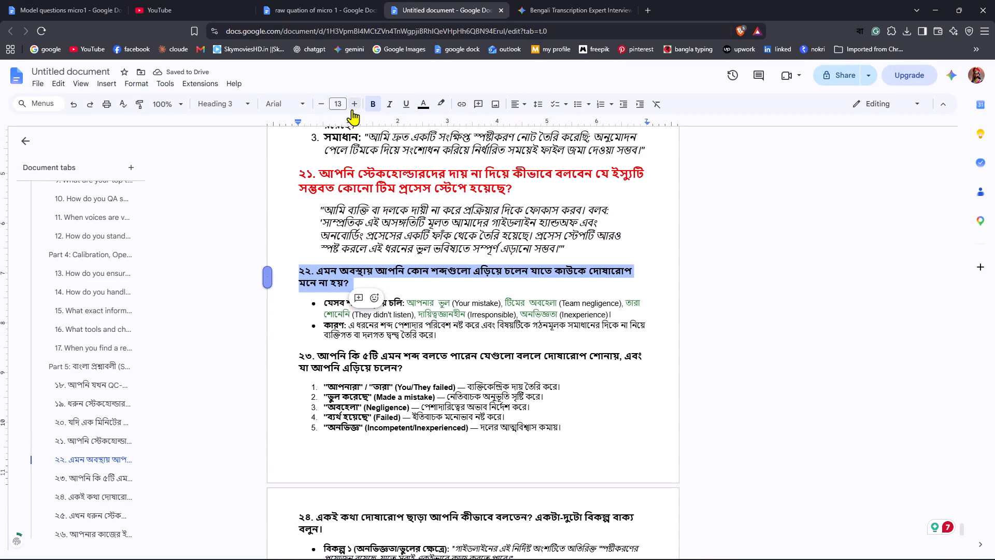
double_click(352, 109)
left_click(429, 108)
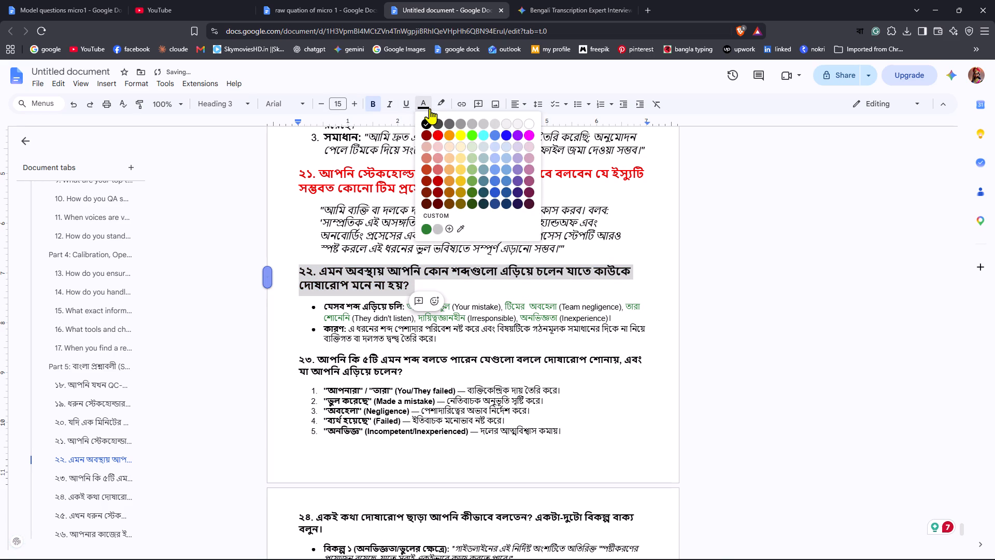
left_click(436, 134)
Set the two bullet points under question ২২ to font size 14.
left_click_drag(312, 305, 445, 337)
double_click(352, 107)
left_click(352, 107)
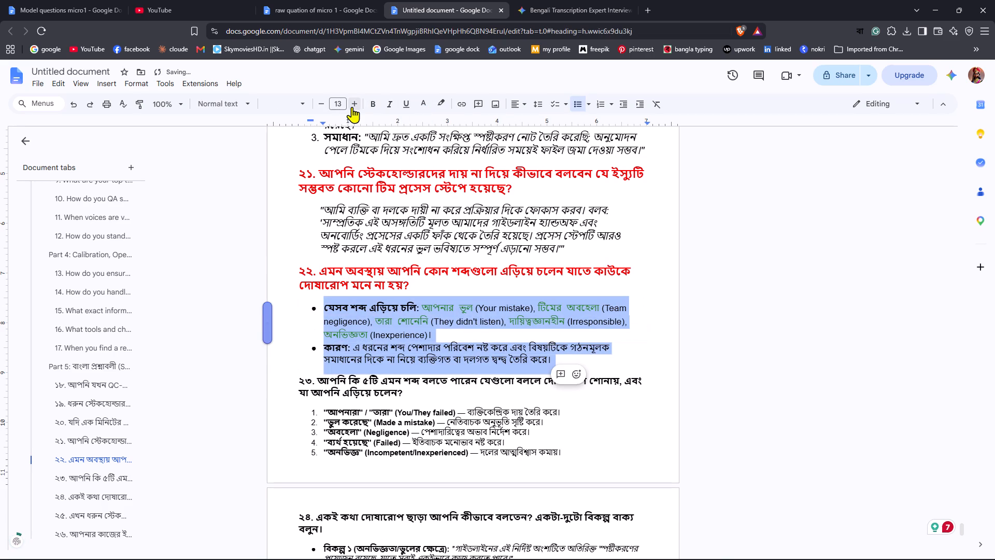
Format the "২৩. আপনি কি ৫টি এমন শব্দ বলতে পারেন" question heading at font size 16 in red.
scroll(479, 288, "down", 2)
left_click_drag(291, 280, 401, 298)
double_click(353, 106)
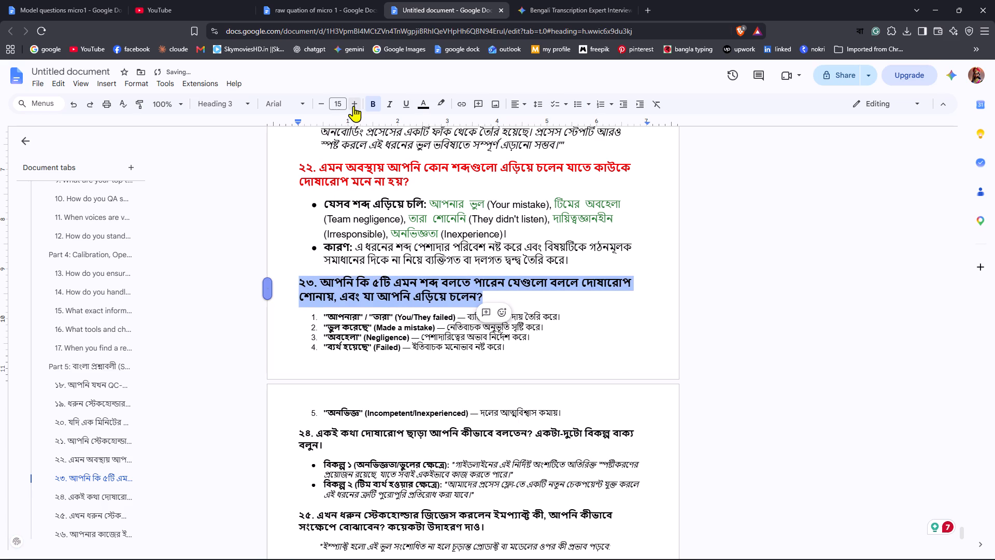
left_click(353, 106)
left_click(418, 110)
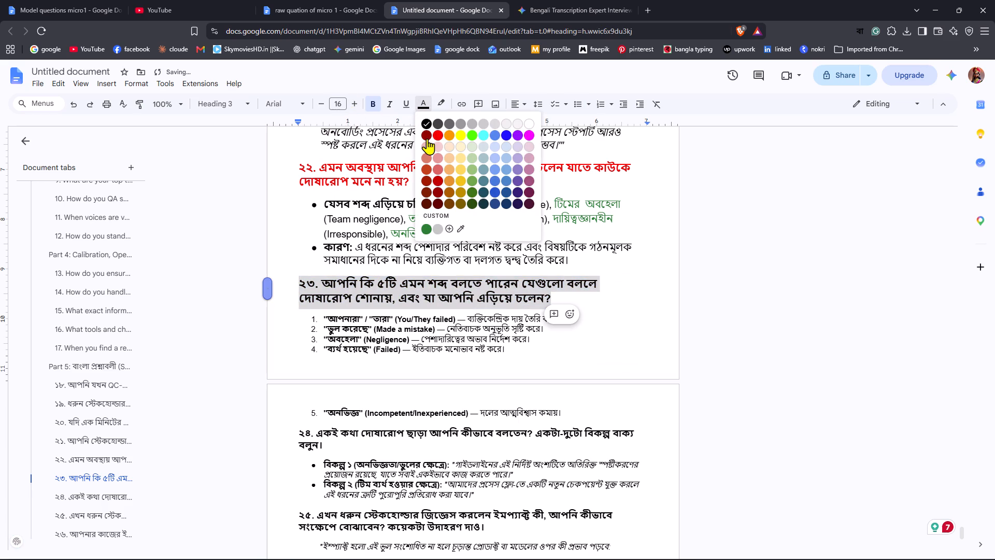
left_click(435, 134)
Set the first four numbered items under question ২৩ to font size 14.
left_click_drag(302, 319, 510, 361)
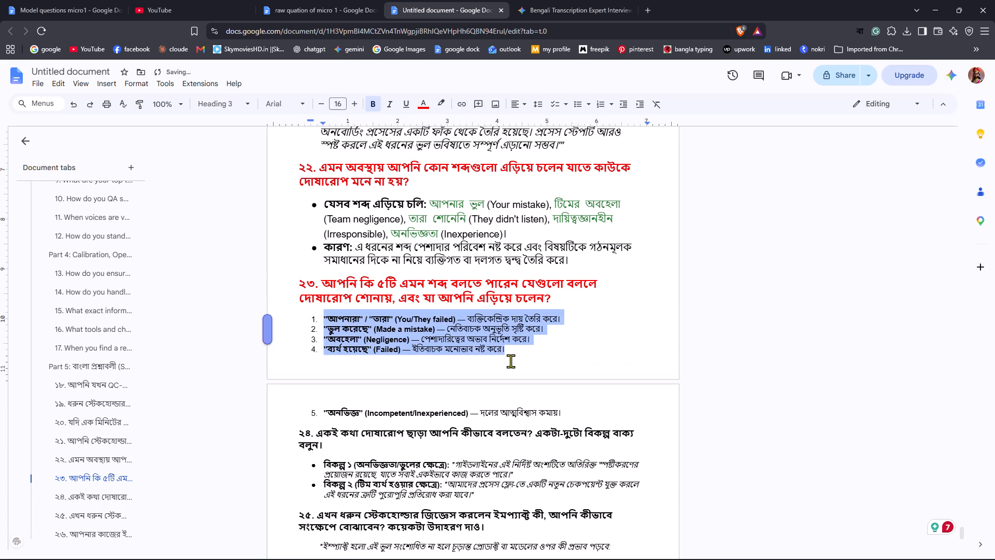
left_click_drag(510, 361, 513, 361)
double_click(356, 105)
left_click(356, 105)
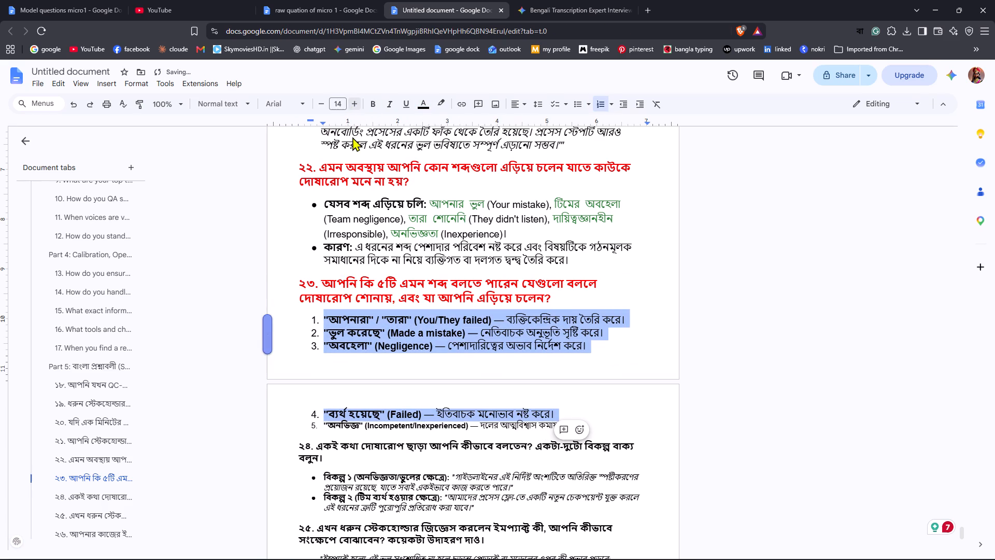
Move question ২৩ to the start of the following page by inserting three blank lines before its heading.
left_click(297, 281)
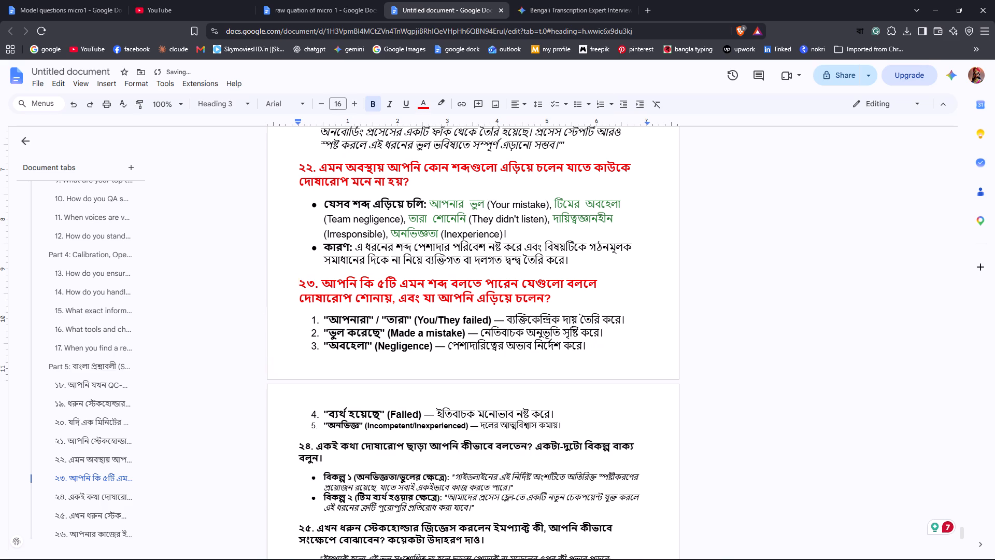
key("Return")
key("Return")
key("Return")
Format the "২৪. একই কথা দোষারোপ ছাড়া" question heading at font size 15 in red.
scroll(297, 281, "down", 3)
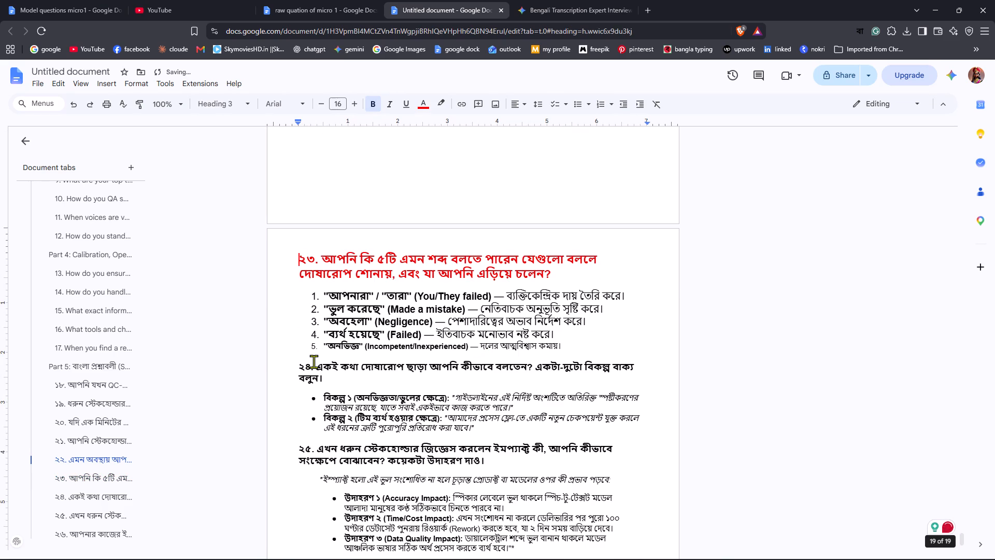
left_click_drag(296, 361, 330, 375)
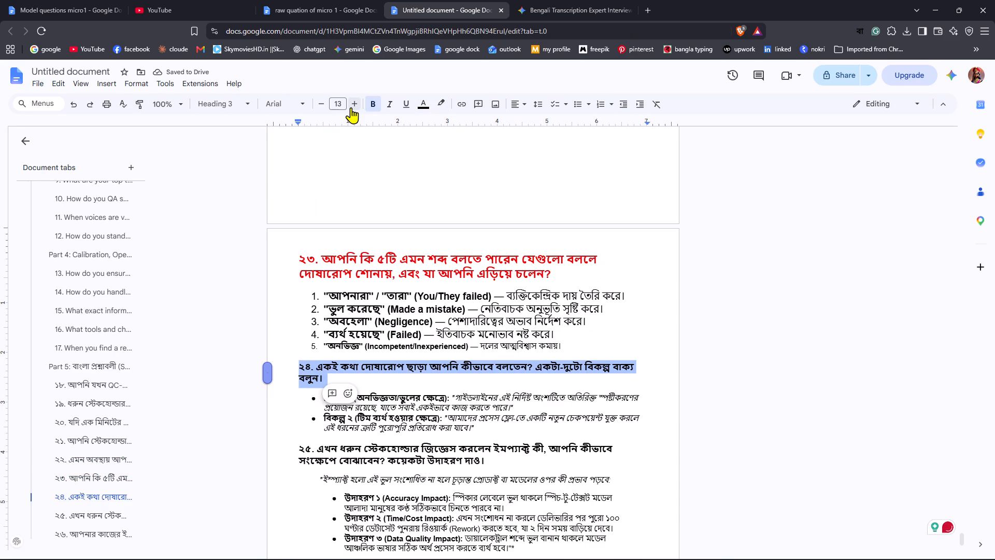
left_click(351, 107)
left_click(351, 107)
left_click(419, 109)
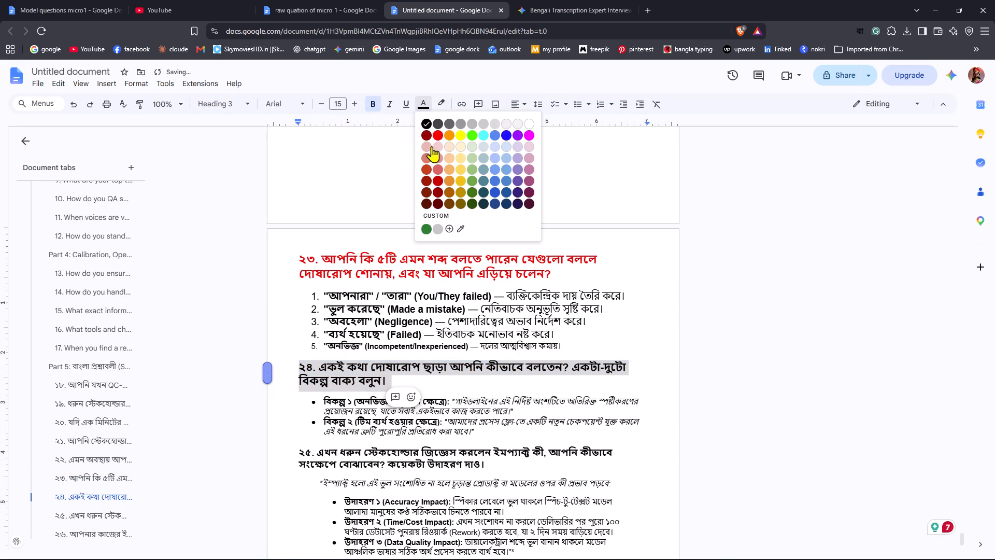
left_click(439, 134)
Set the two বিকল্প bullet points under question ২৪ to font size 14.
scroll(260, 371, "down", 3)
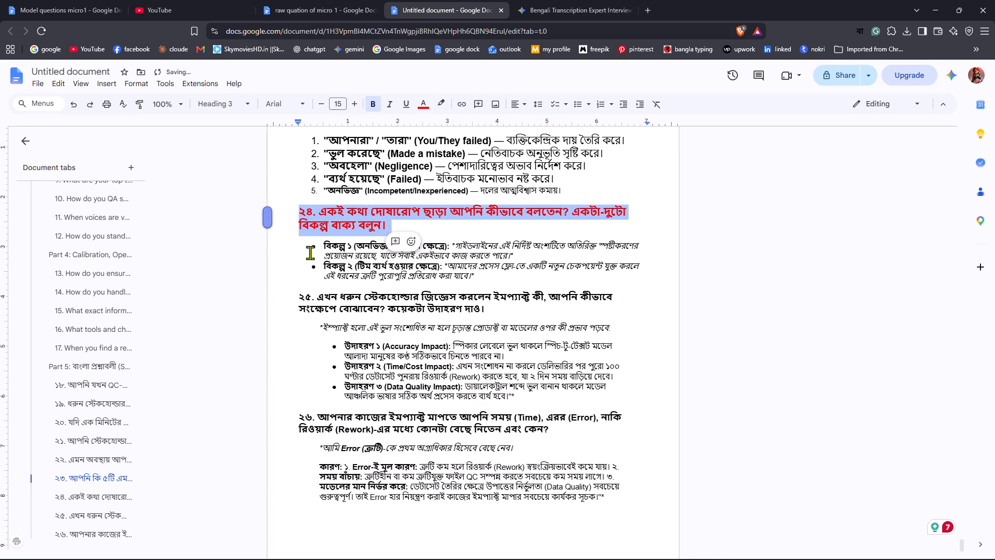
left_click_drag(308, 250, 477, 289)
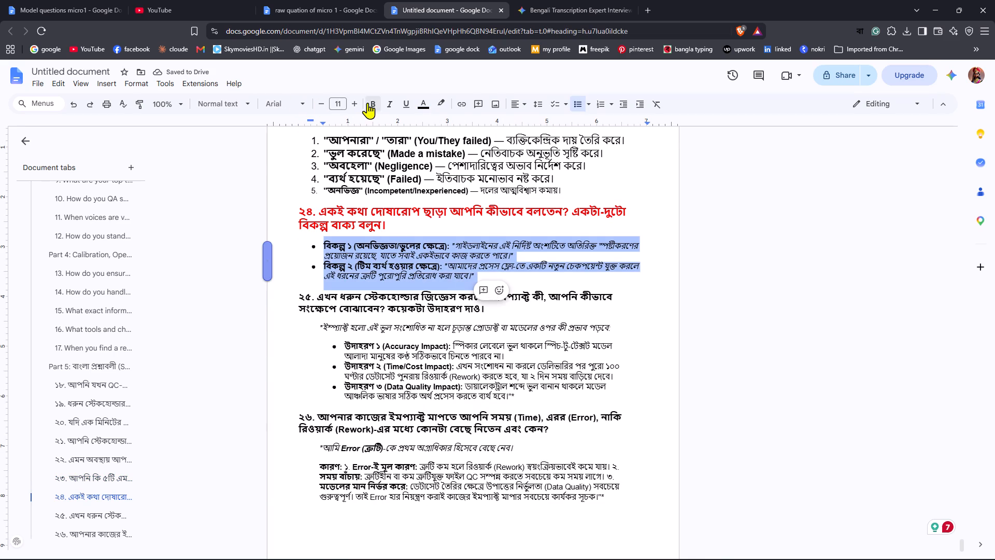
double_click(360, 102)
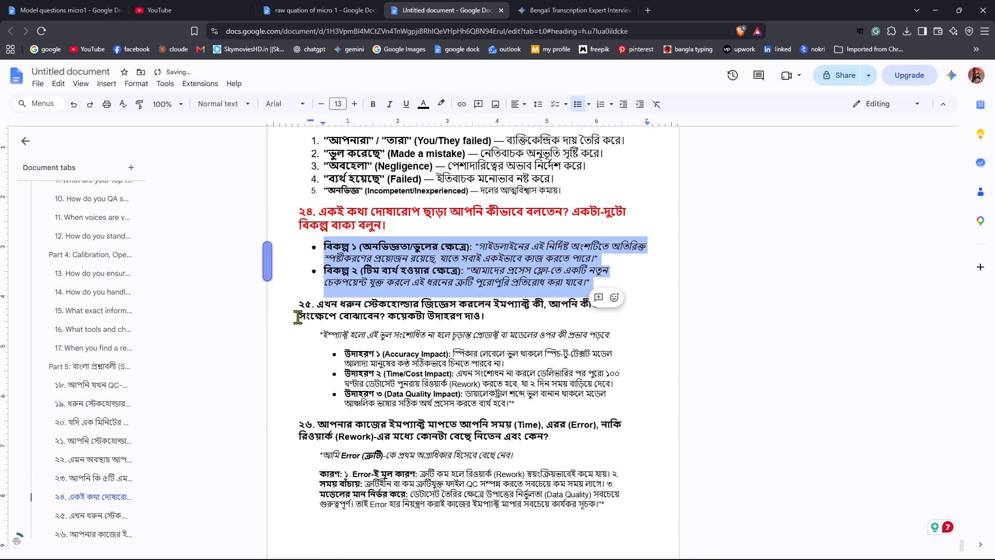
left_click(353, 109)
Format the "২৫. এখন ধরুন স্টেকহোল্ডার জিজ্ঞেস করলেন" question heading at font size 17 in red.
left_click_drag(296, 318, 490, 328)
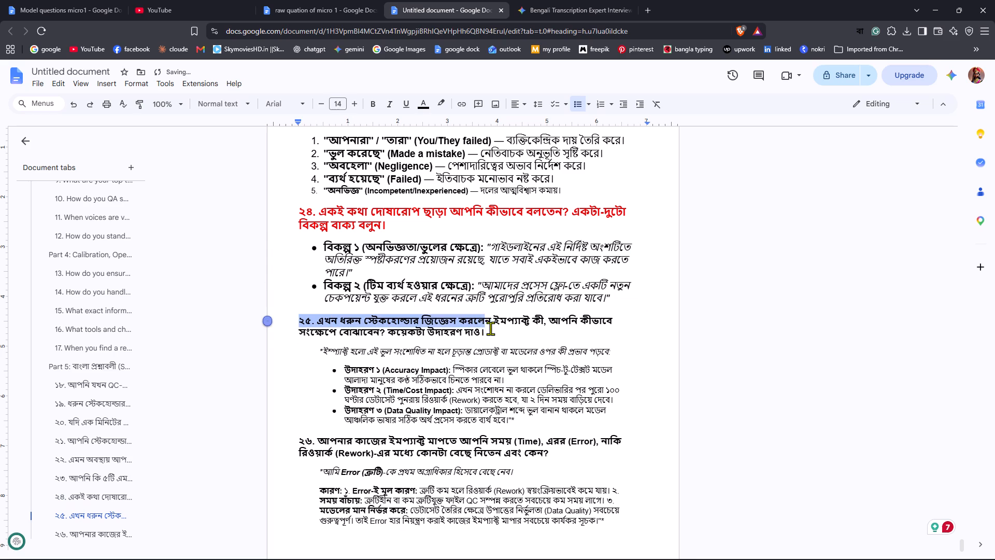
left_click_drag(490, 328, 494, 328)
triple_click(352, 106)
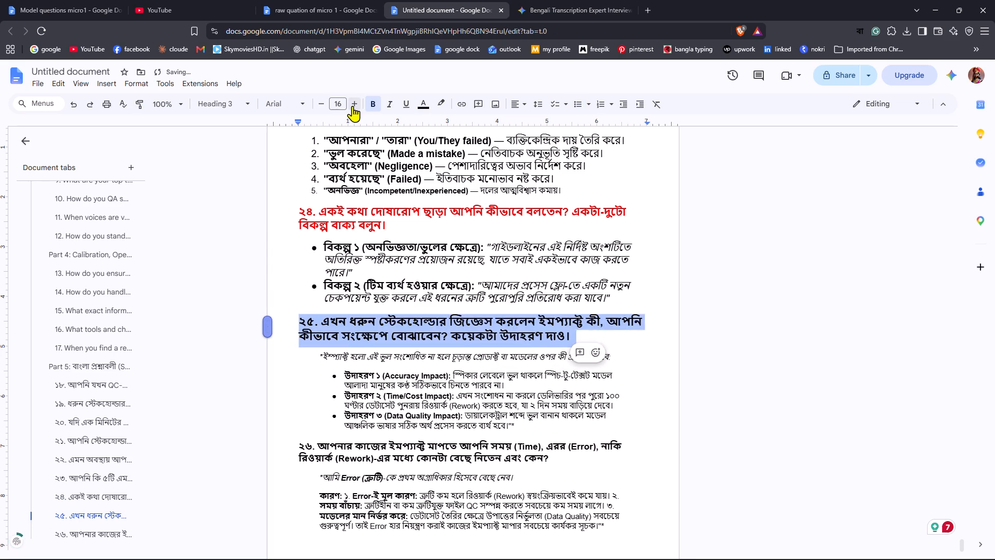
left_click(352, 106)
left_click(423, 110)
left_click(435, 135)
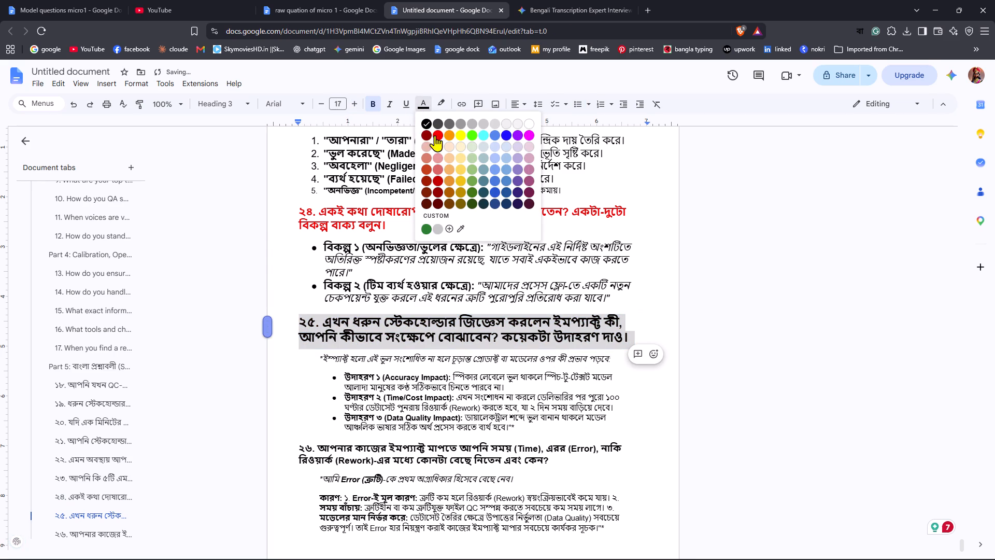
Set the answer under question ২৫, including its three উদাহরণ bullets, to font size 14.
left_click_drag(314, 357, 517, 419)
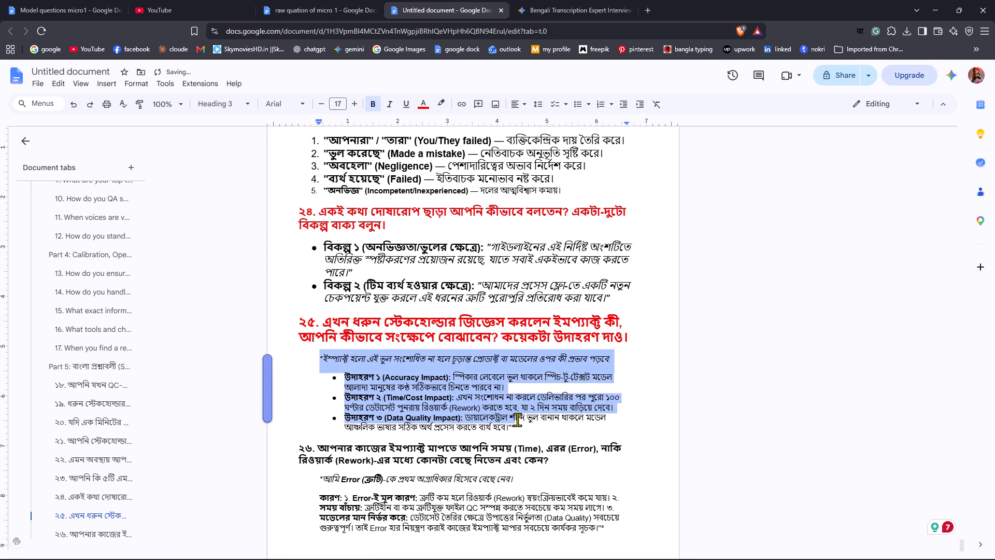
left_click_drag(517, 419, 521, 425)
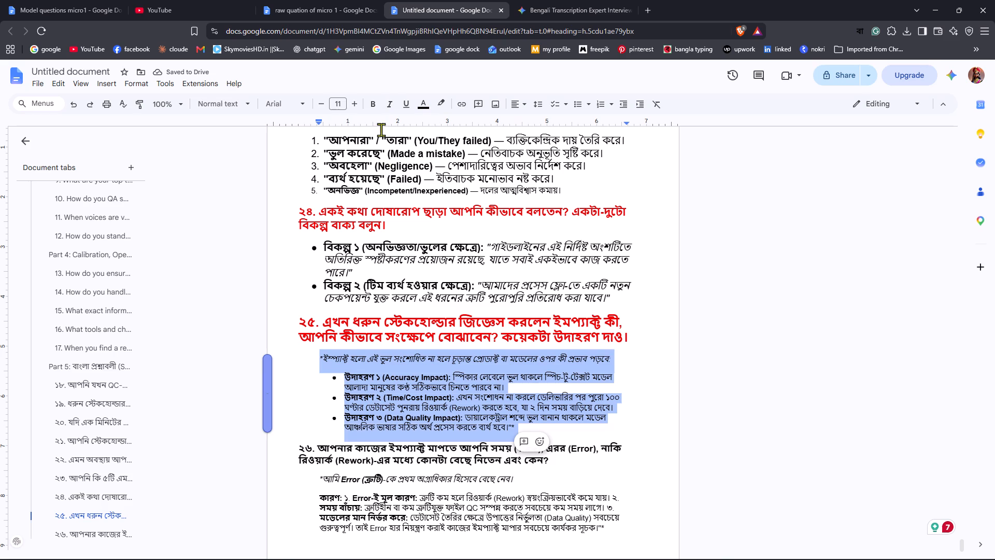
double_click(349, 106)
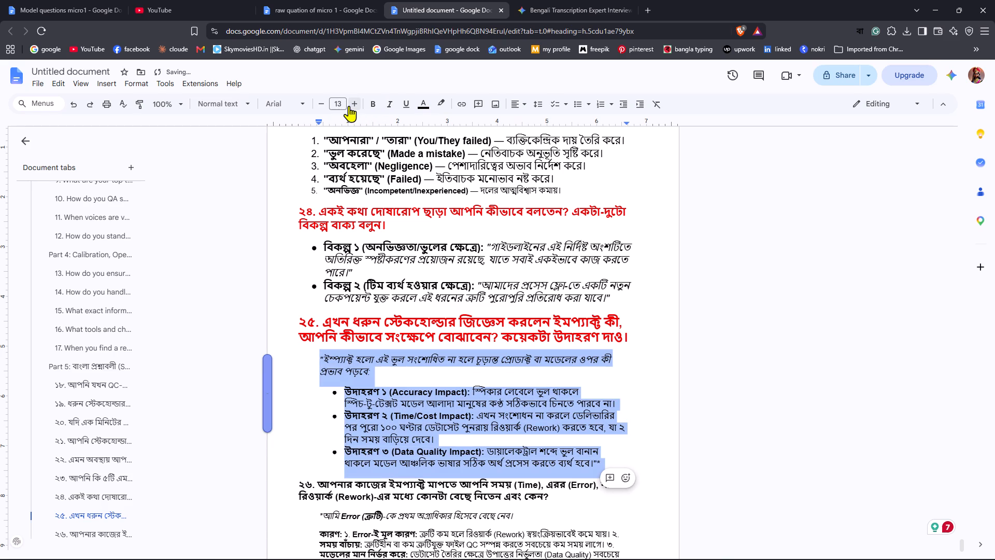
left_click(349, 106)
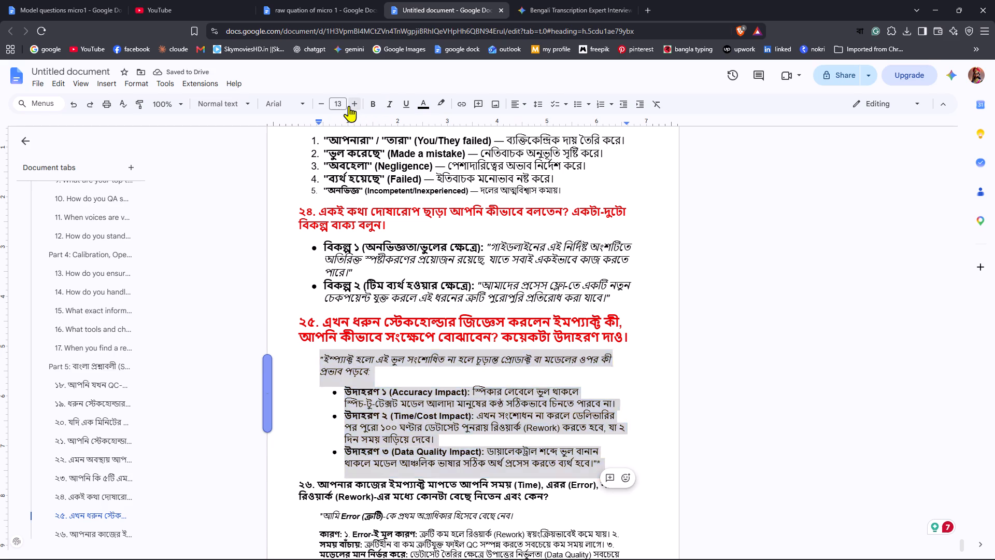
Format the "২৬. আপনার কাজের ইমপ্যাক্ট মাপতে" question heading at font size 15 in red.
scroll(442, 357, "down", 3)
left_click_drag(290, 372, 546, 383)
double_click(356, 103)
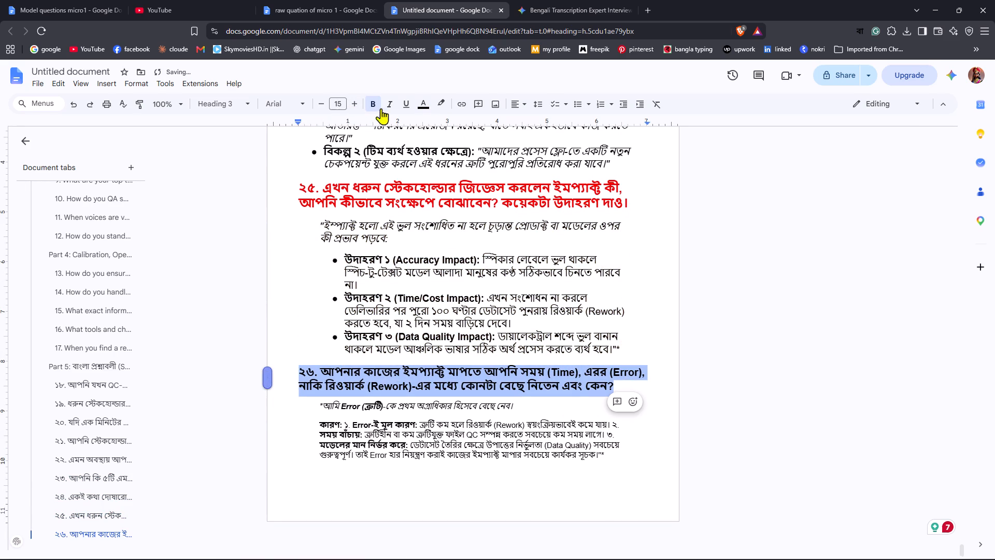
left_click(422, 105)
left_click(442, 135)
Set both answer paragraphs under question ২৬ to font size 13.
scroll(373, 356, "down", 3)
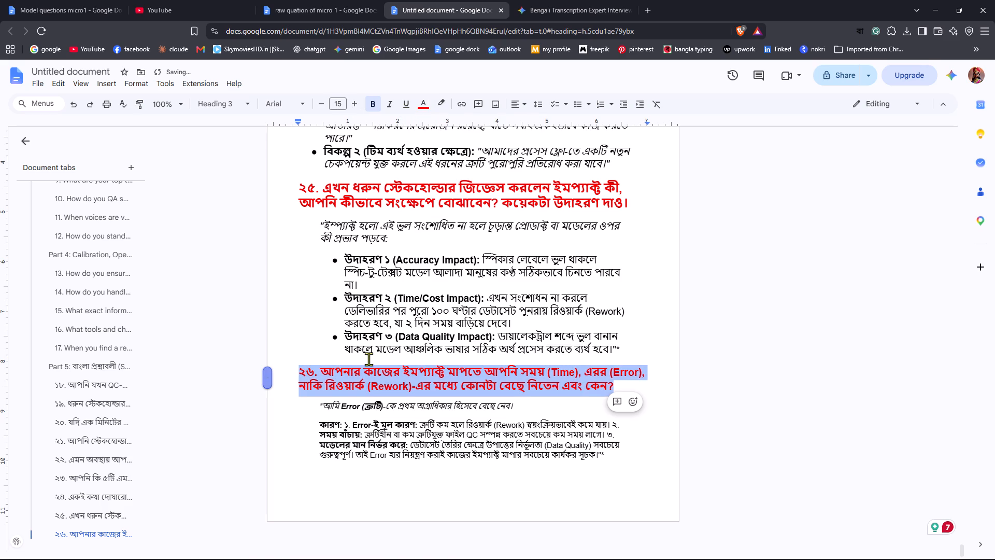
left_click_drag(317, 407, 610, 457)
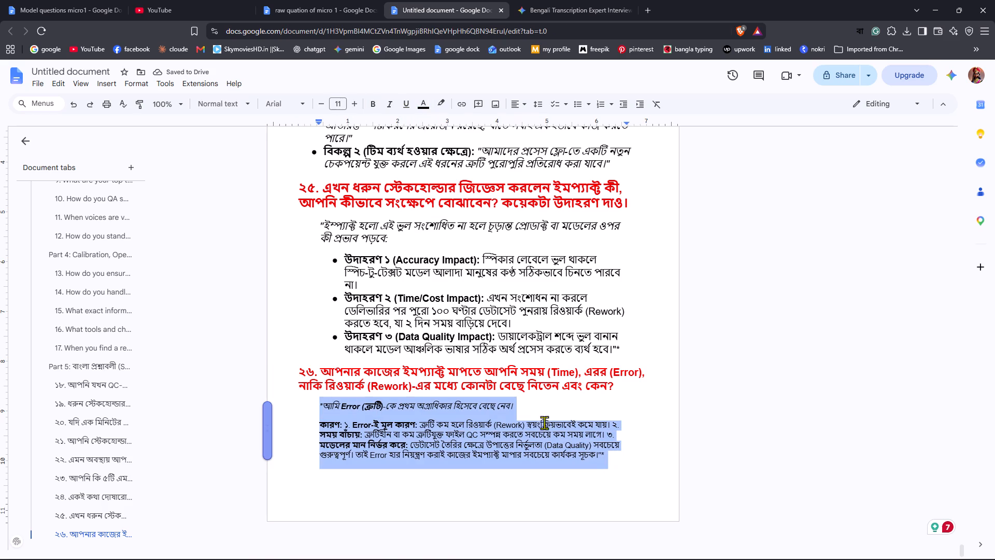
scroll(507, 414, "down", 4)
left_click(358, 105)
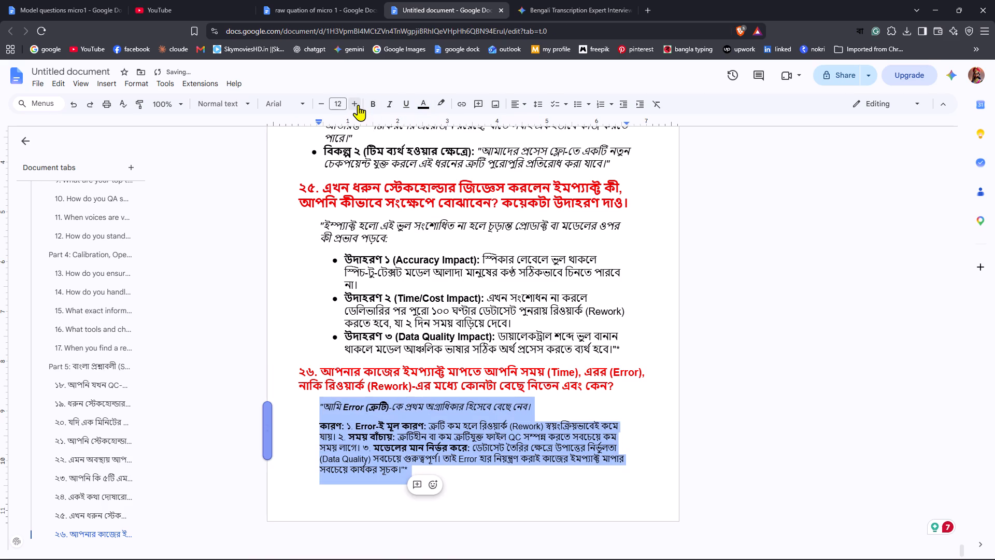
left_click(358, 105)
Review the formatted headings, answers and page breaks from the end of the document back to its title.
scroll(577, 376, "down", 4)
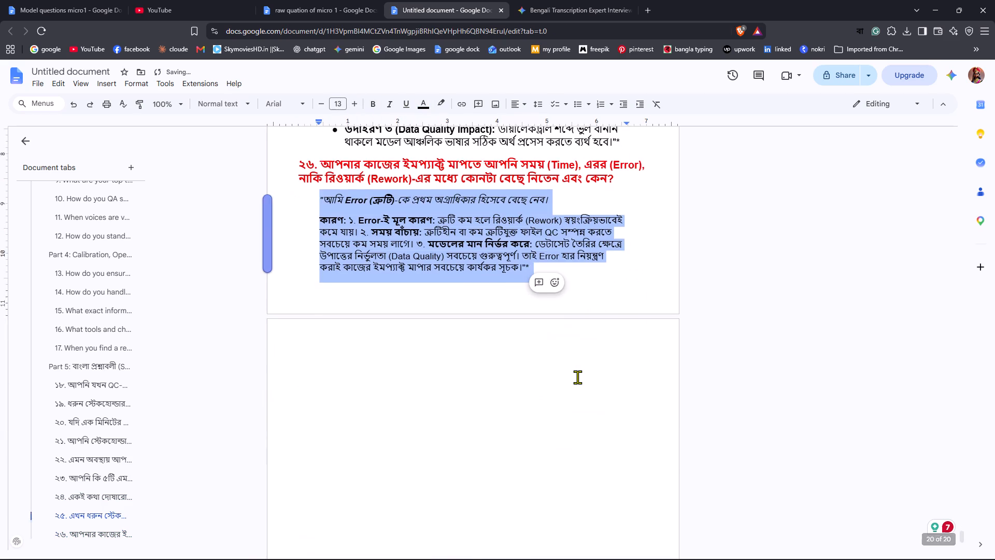
scroll(577, 377, "down", 6)
scroll(577, 377, "up", 20)
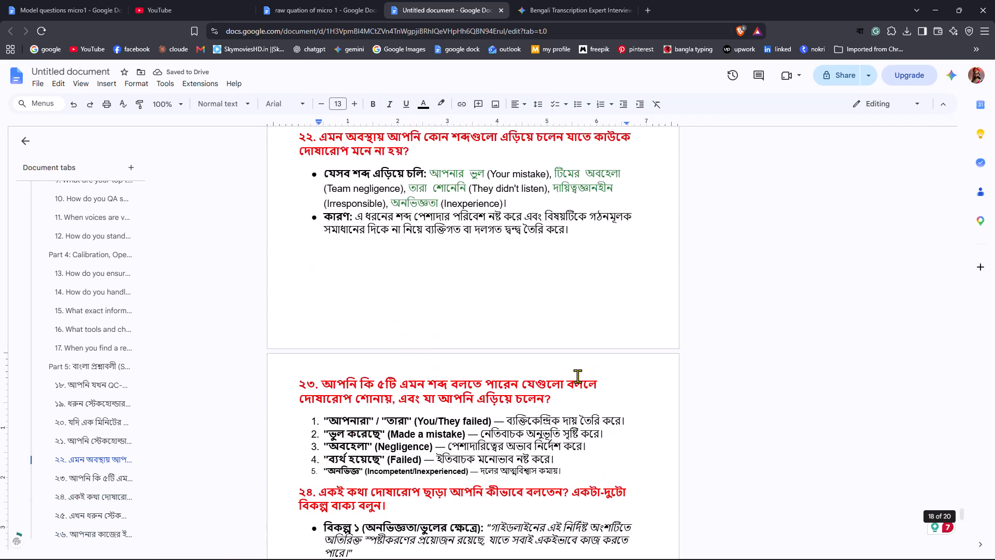
scroll(577, 376, "up", 20)
scroll(577, 376, "up", 20)
scroll(577, 376, "up", 14)
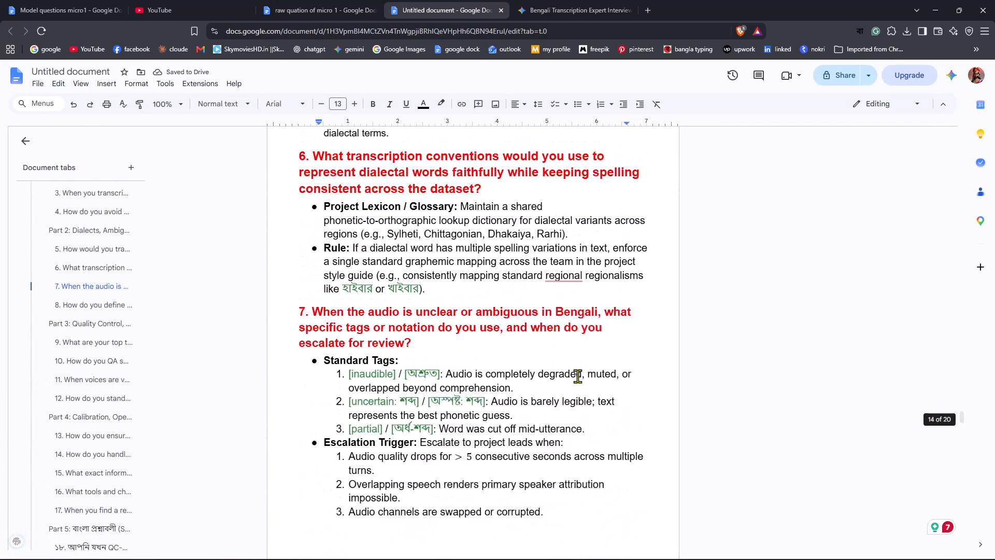
scroll(577, 376, "up", 4)
scroll(577, 376, "up", 20)
scroll(577, 376, "up", 20)
scroll(577, 376, "up", 4)
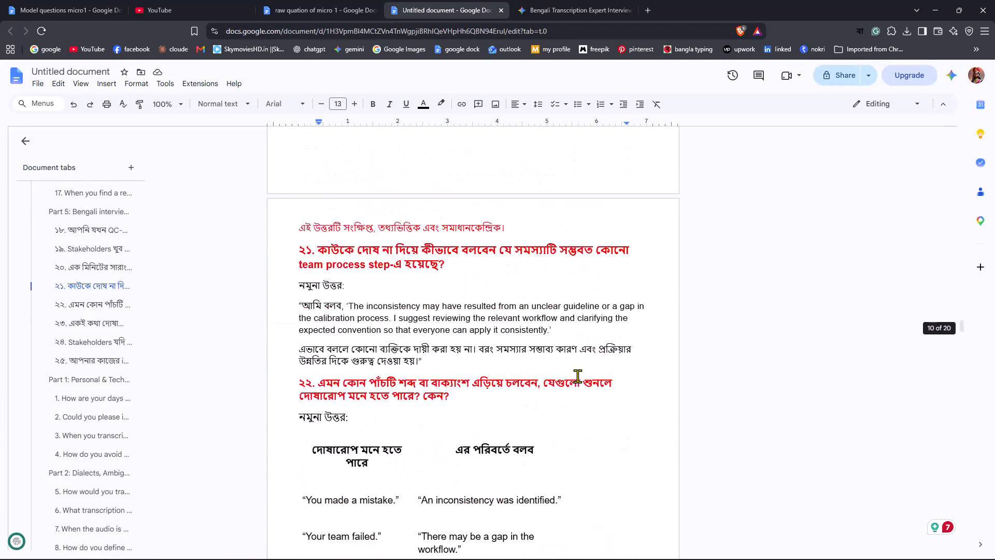
scroll(577, 376, "up", 20)
scroll(577, 376, "up", 20)
scroll(577, 376, "up", 7)
scroll(577, 378, "down", 1)
scroll(577, 378, "up", 5)
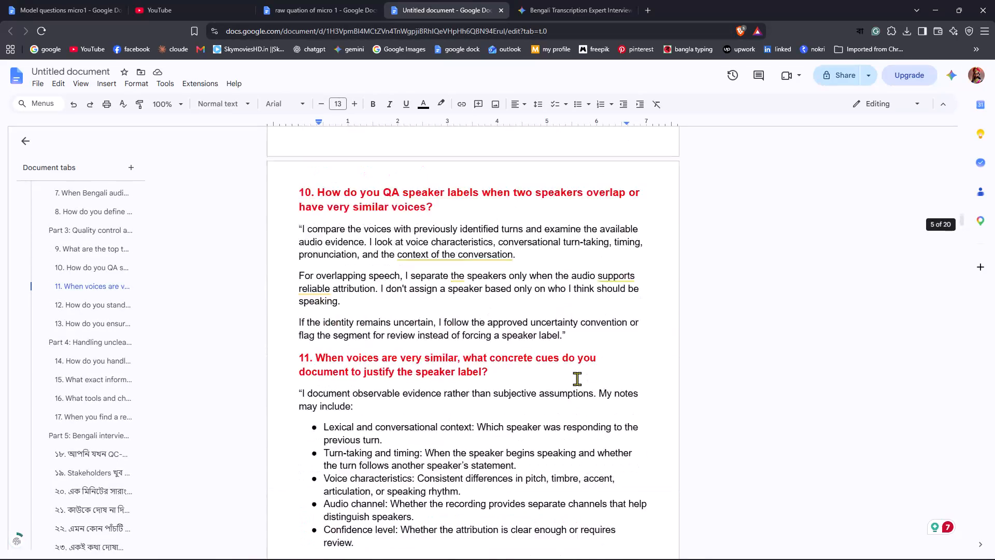
scroll(577, 379, "up", 9)
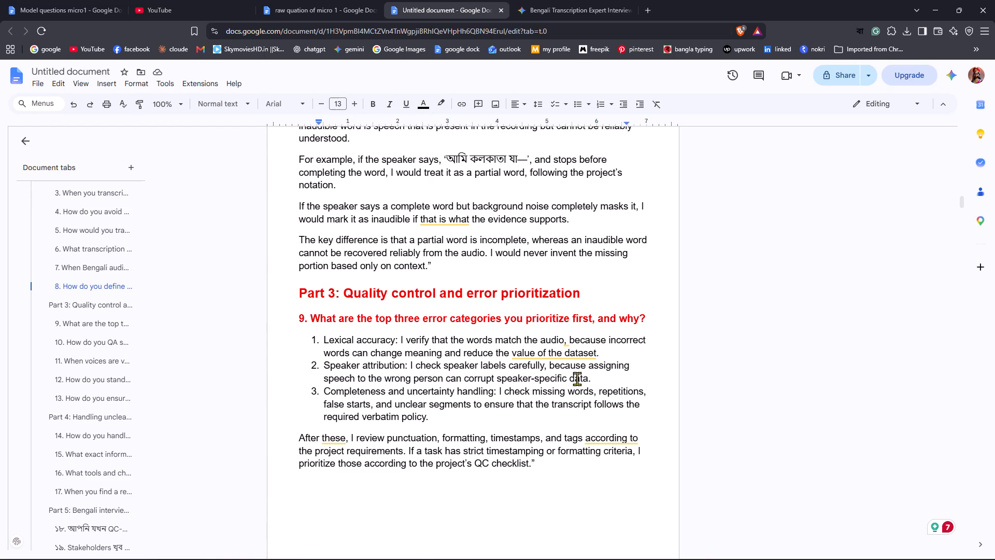
scroll(577, 379, "up", 6)
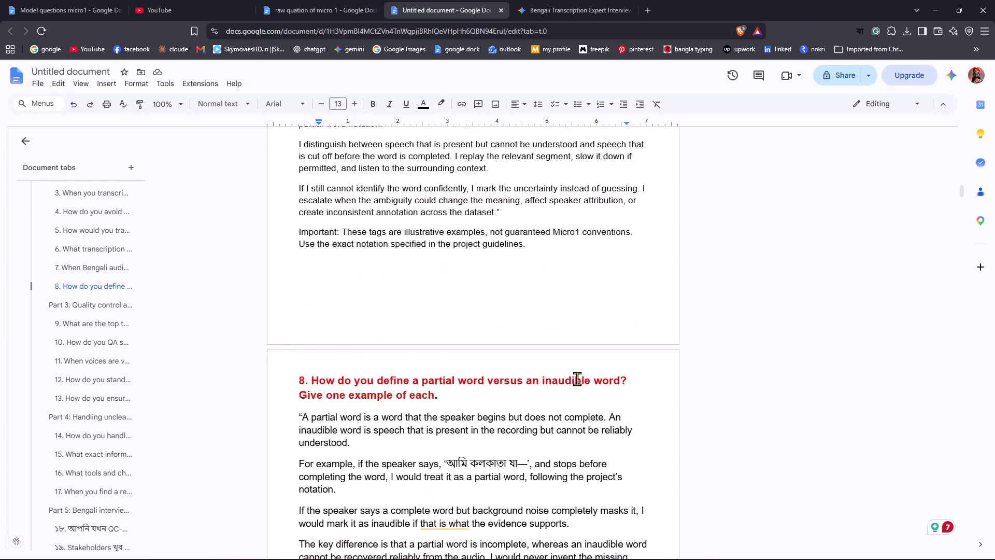
scroll(577, 379, "up", 11)
scroll(577, 379, "up", 20)
scroll(577, 379, "up", 15)
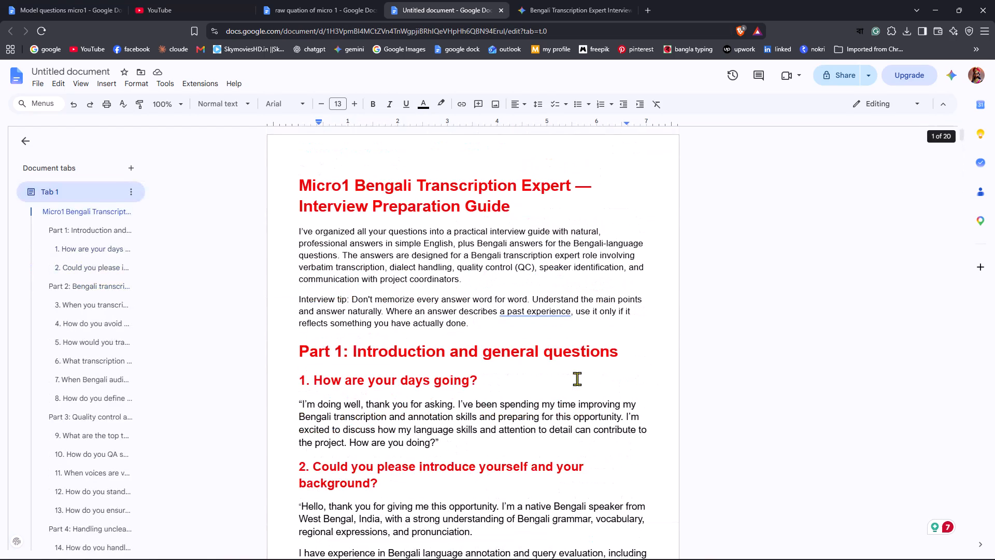
Rename the untitled document as "micro 1 bengali answer".
left_click(37, 82)
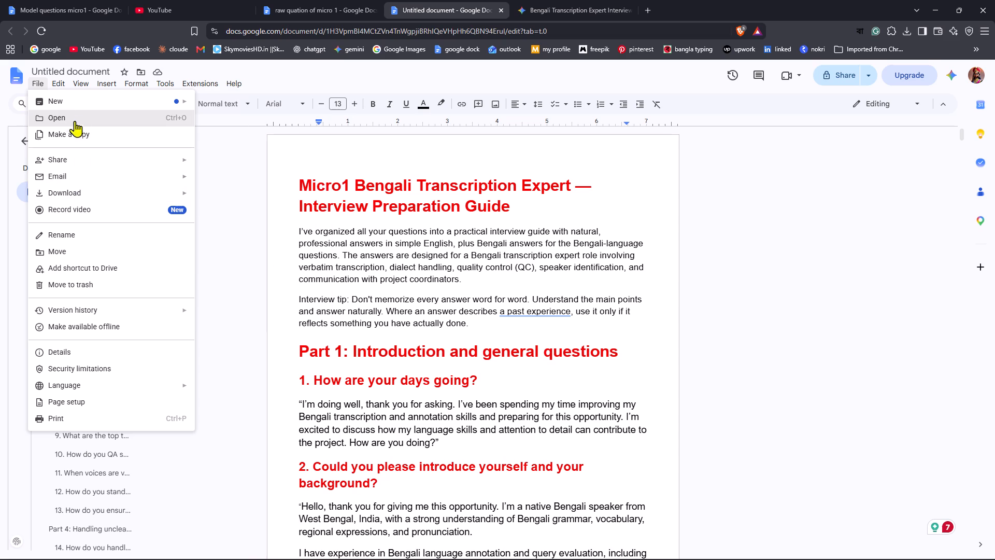
left_click(75, 232)
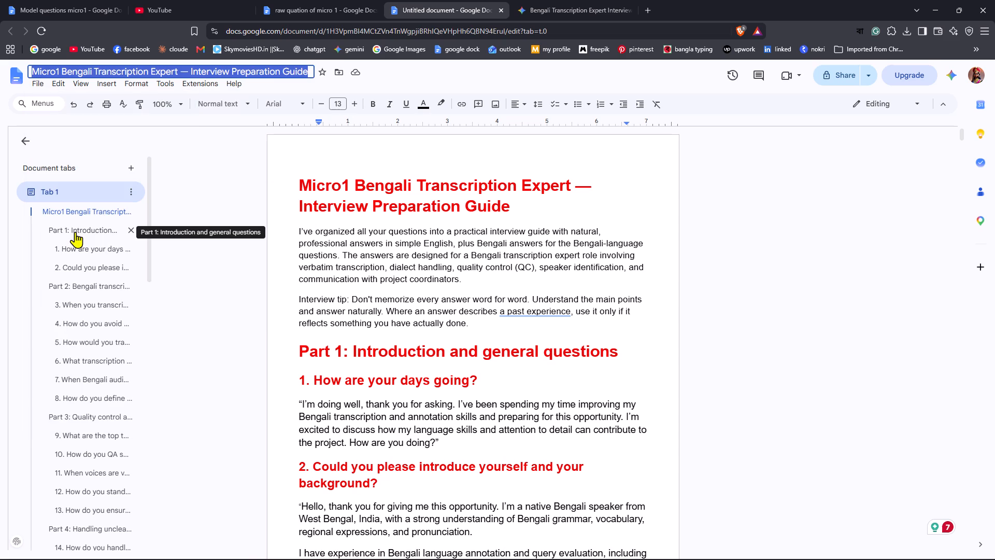
type("micro 1")
key("space")
type("bengali an")
type("cer")
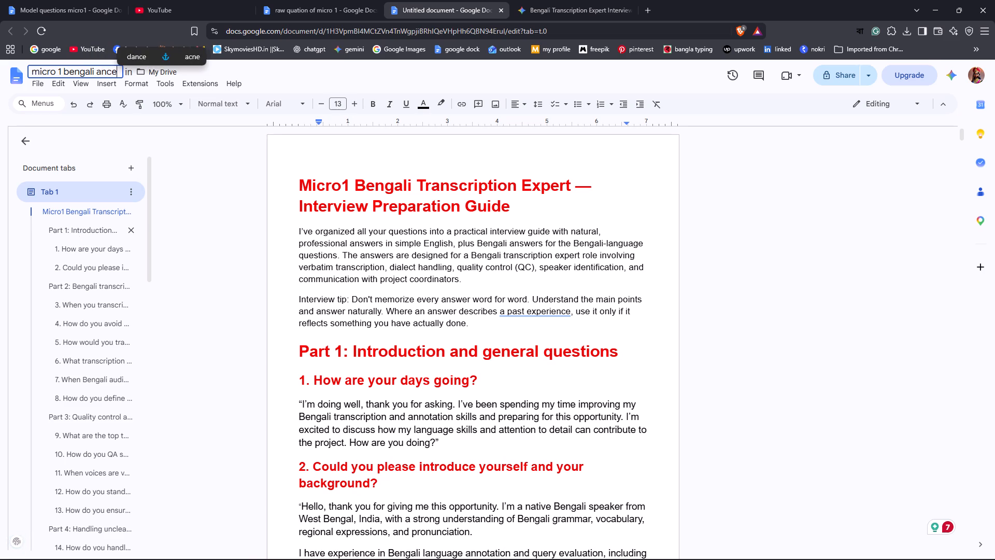
key("space")
key("1")
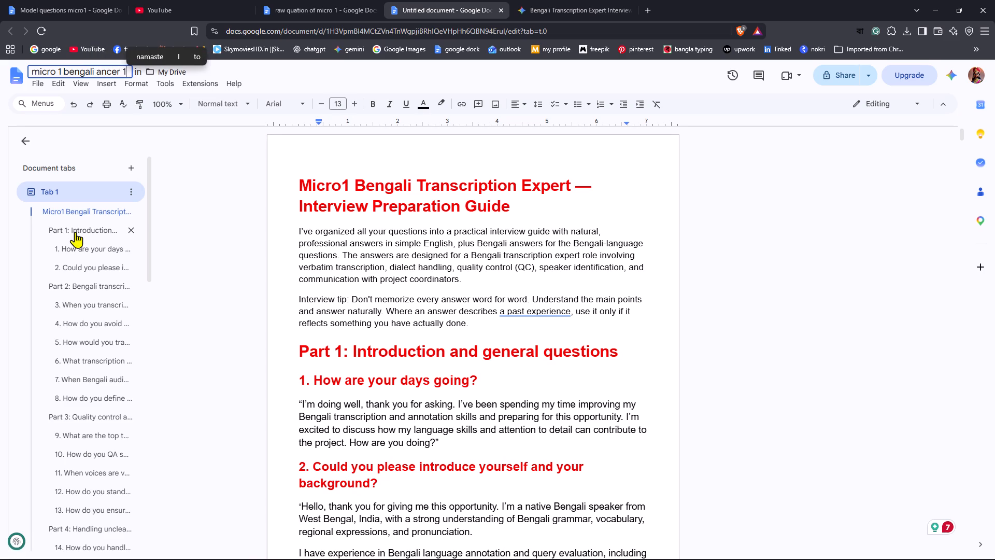
key("BackSpace")
key("BackSpace")
key("BackSpace")
key("BackSpace")
key("BackSpace")
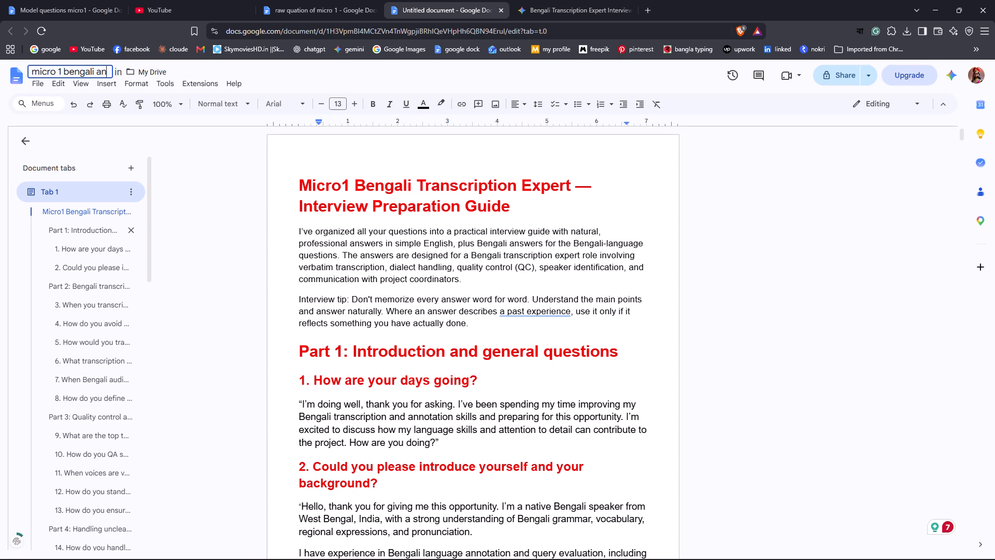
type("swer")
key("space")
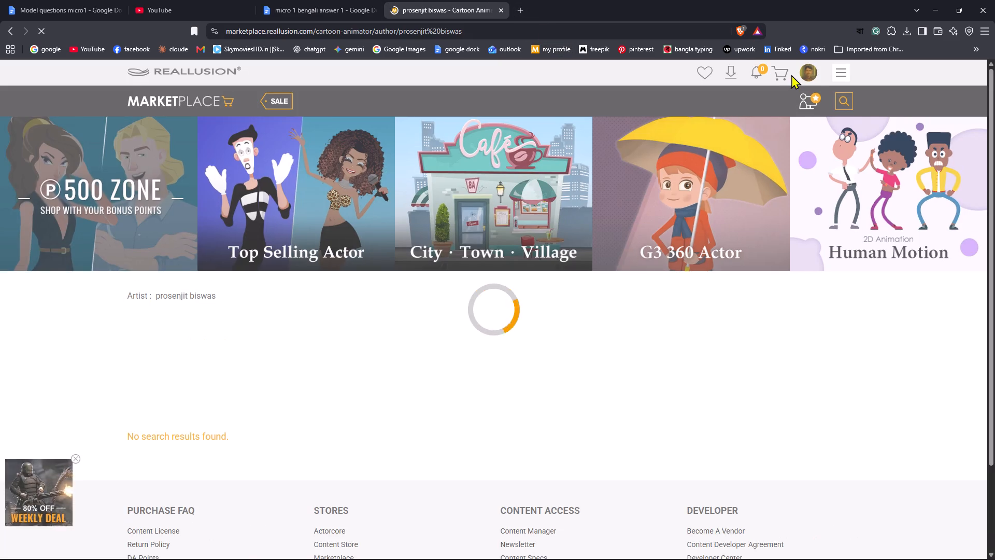
Open a new blank browser tab.
left_click(520, 6)
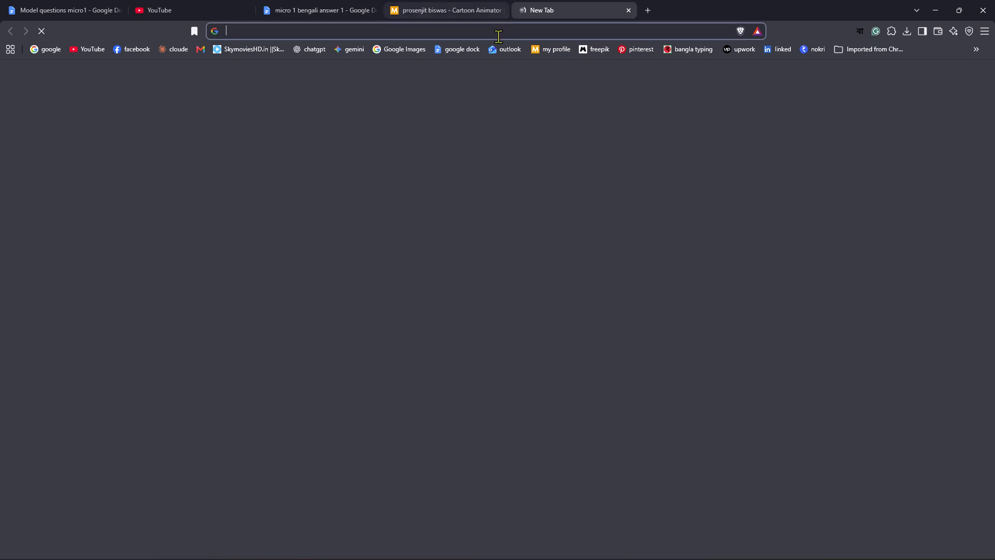
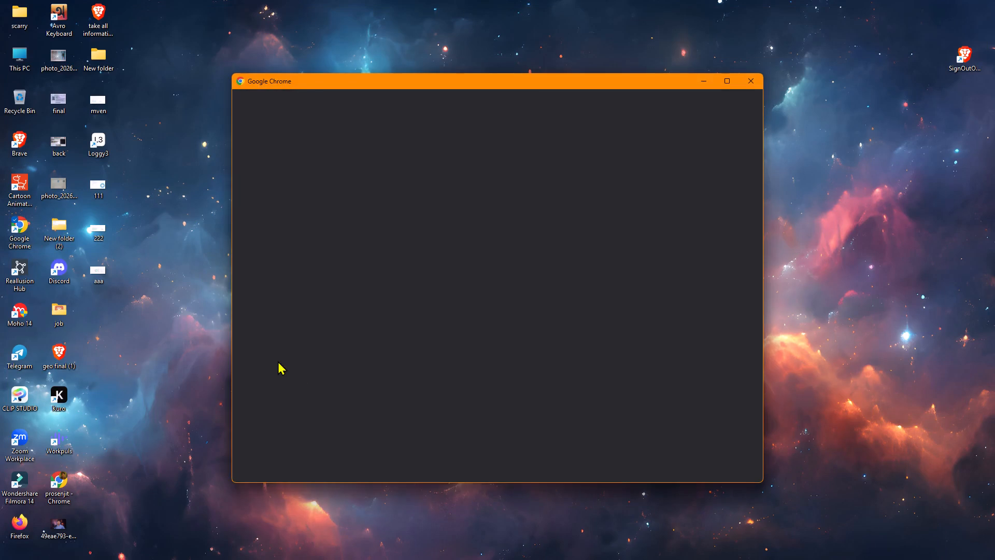
Maximize the Google Chrome window and choose the personal profile labelled "Your Chrome" to browse with.
left_click(730, 80)
left_click(514, 328)
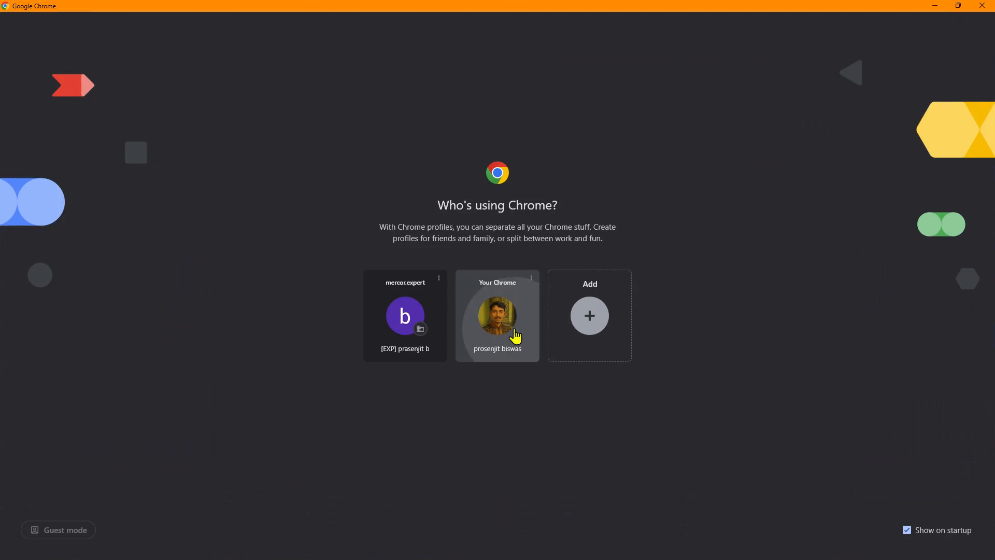
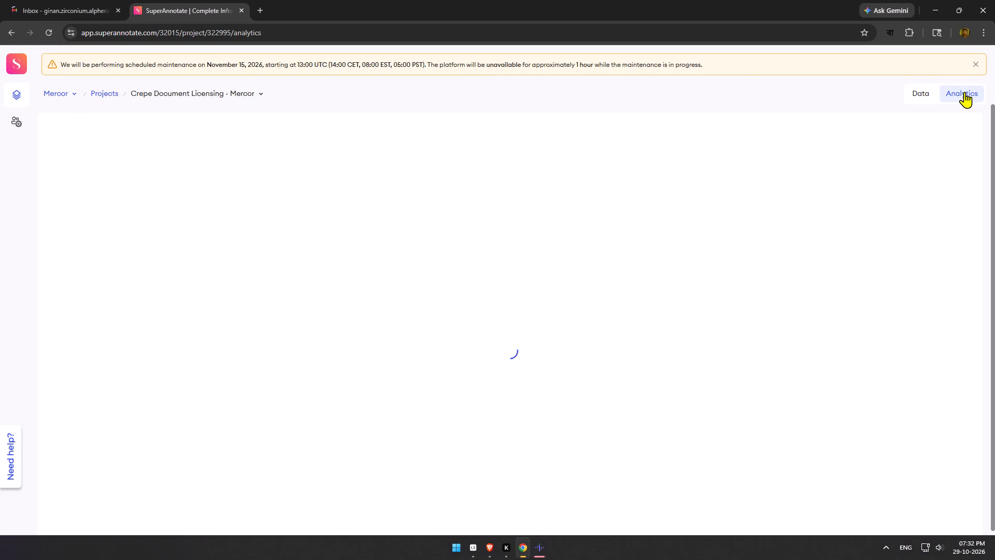
Switch to the Insightful time tracker and move its window beside the Total Items chart, leaving the chart uncovered.
left_click(539, 546)
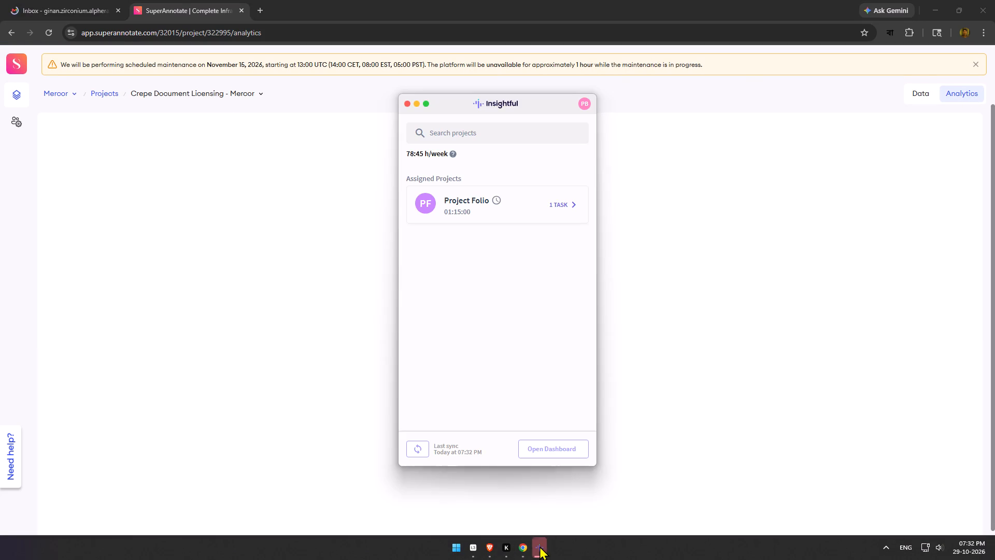
left_click_drag(455, 106, 235, 192)
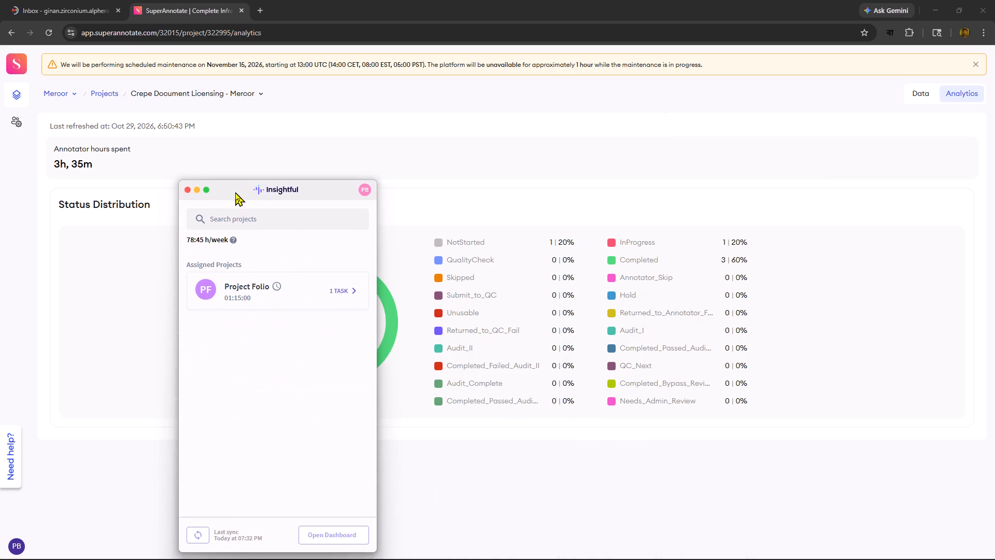
left_click_drag(235, 192, 460, 154)
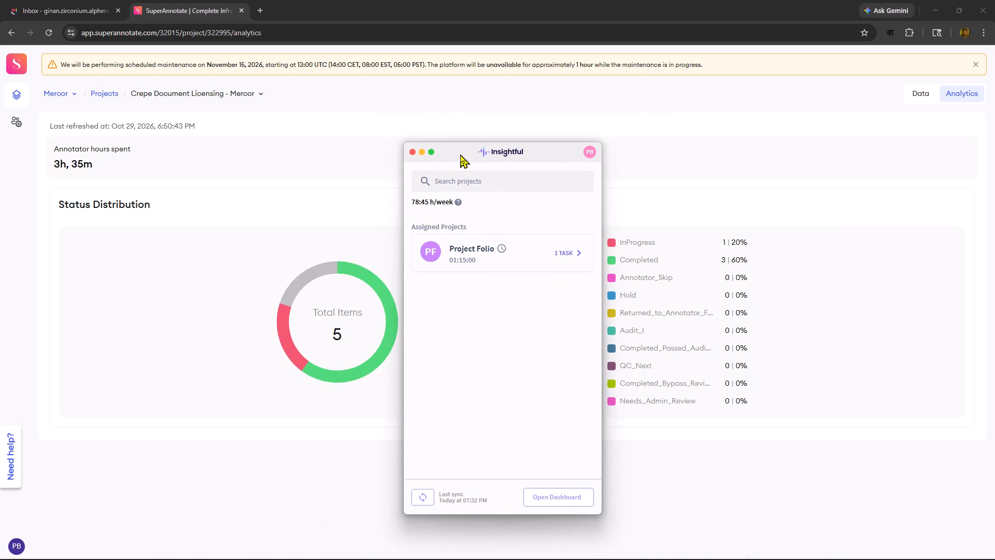
left_click_drag(460, 154, 509, 162)
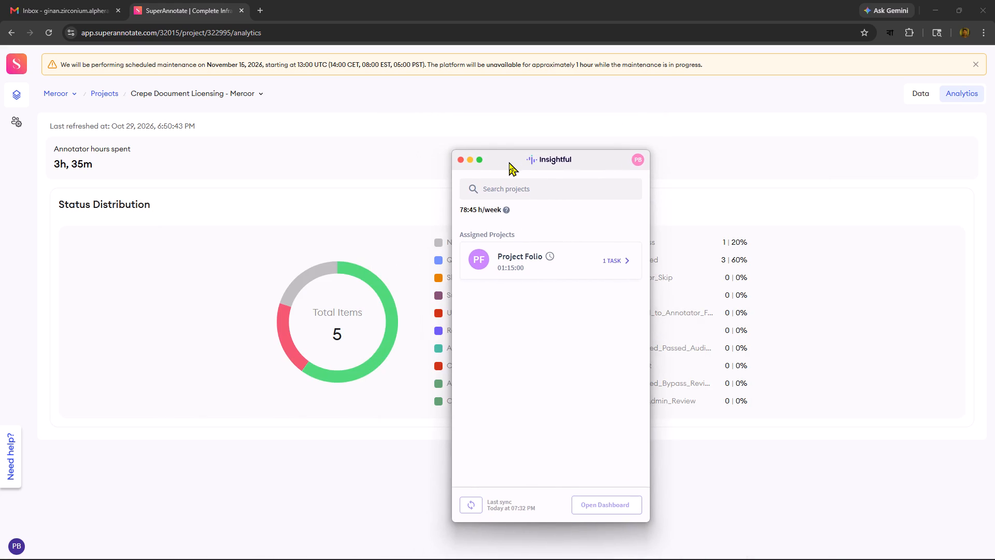
left_click_drag(509, 162, 510, 161)
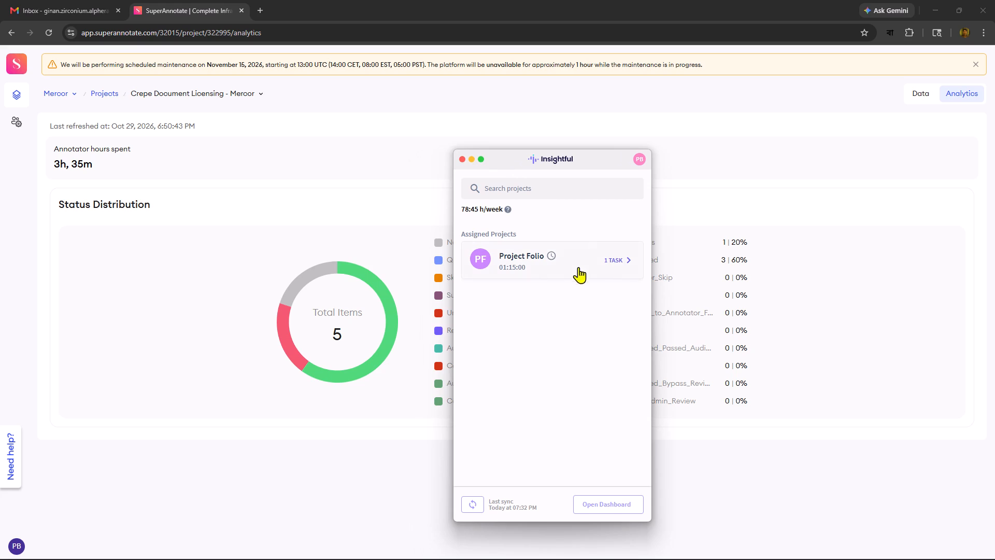
Open Project Folio, examine the logged time entries of Neon - Project Folio - Task, and open the task's details.
left_click(548, 255)
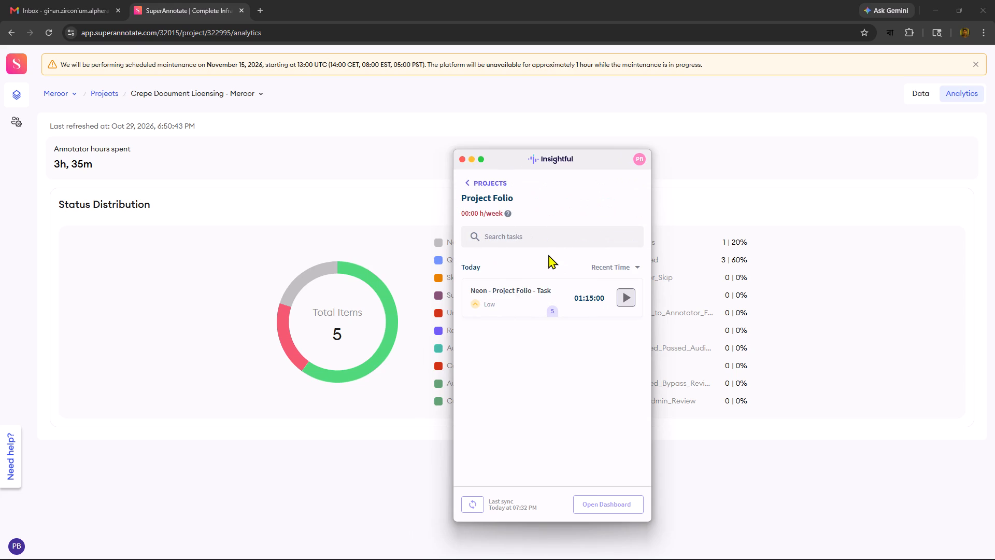
left_click(504, 211)
left_click(554, 310)
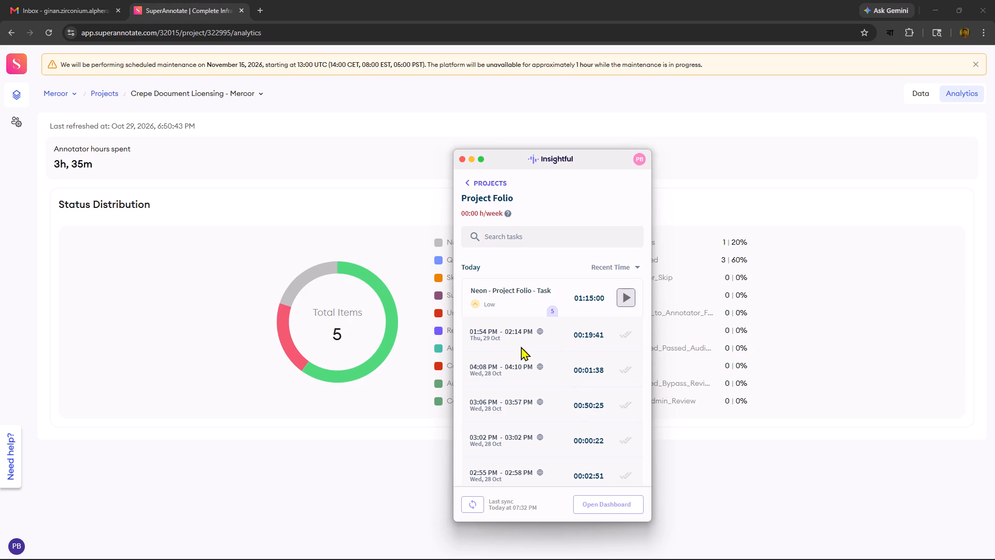
left_click(473, 306)
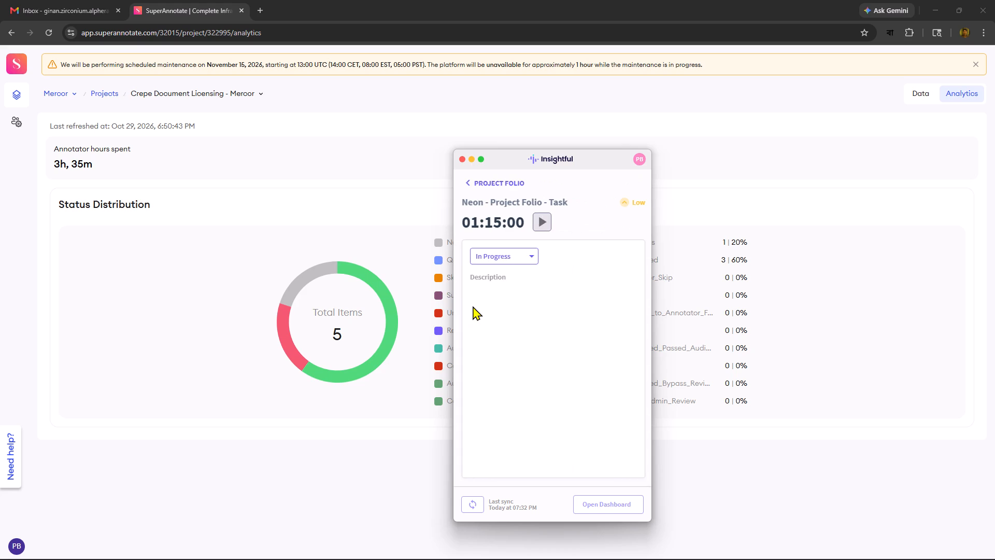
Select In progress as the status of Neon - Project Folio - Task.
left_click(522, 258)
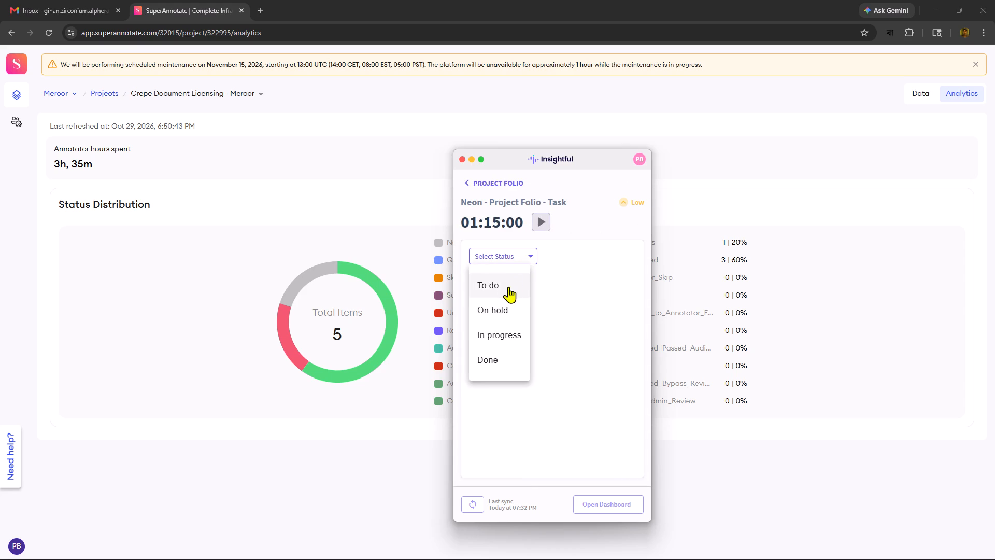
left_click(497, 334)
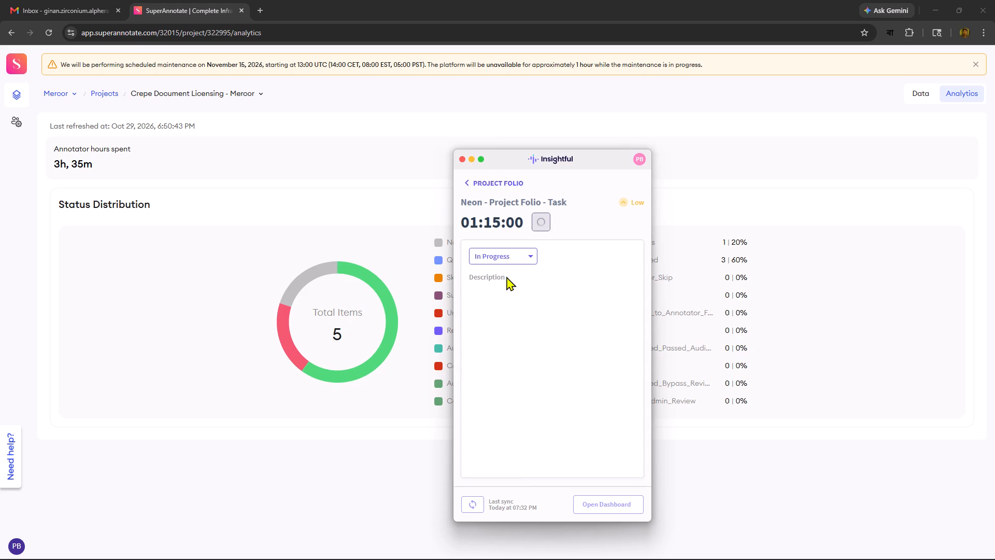
Set the status of Neon - Project Folio - Task to To do and return to the assigned projects list.
left_click(514, 262)
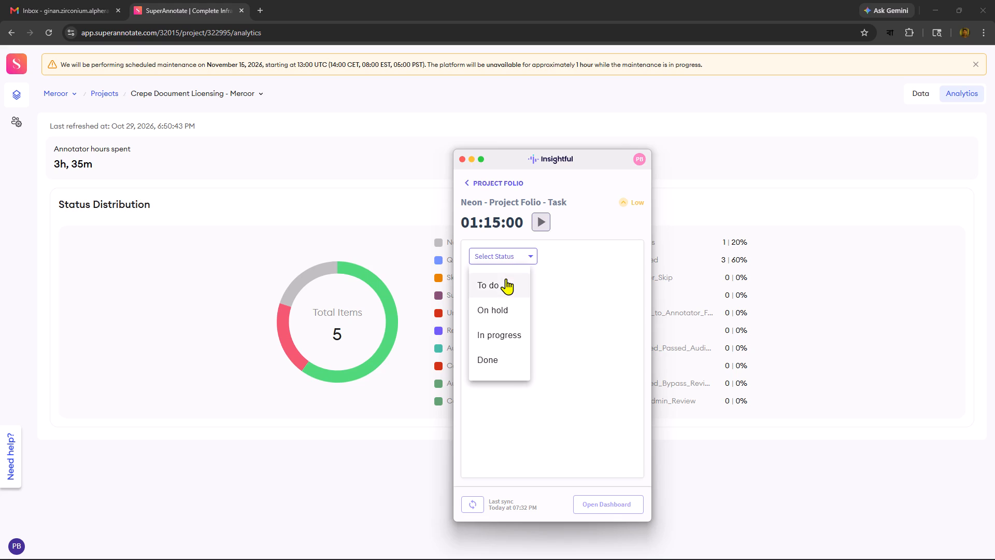
left_click(503, 282)
left_click(470, 187)
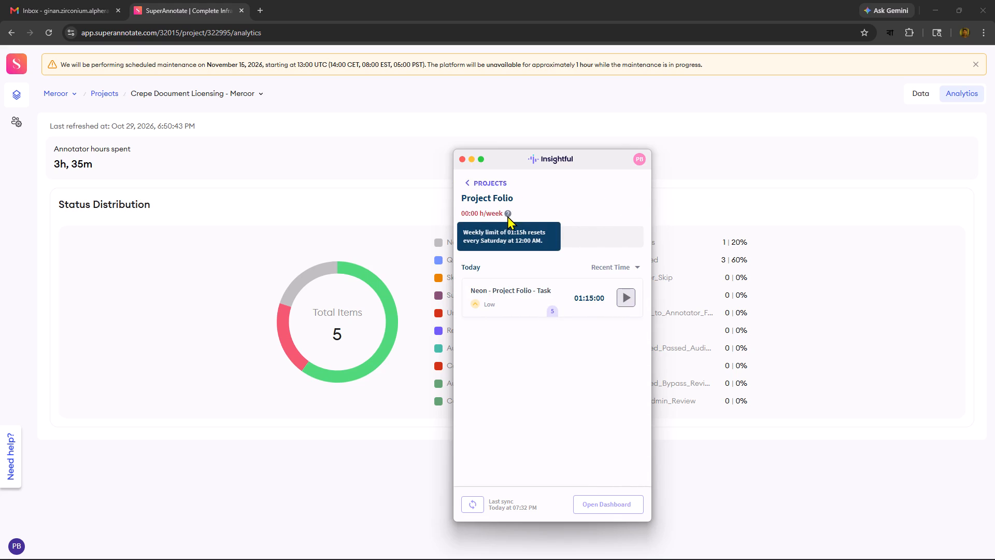
left_click(467, 180)
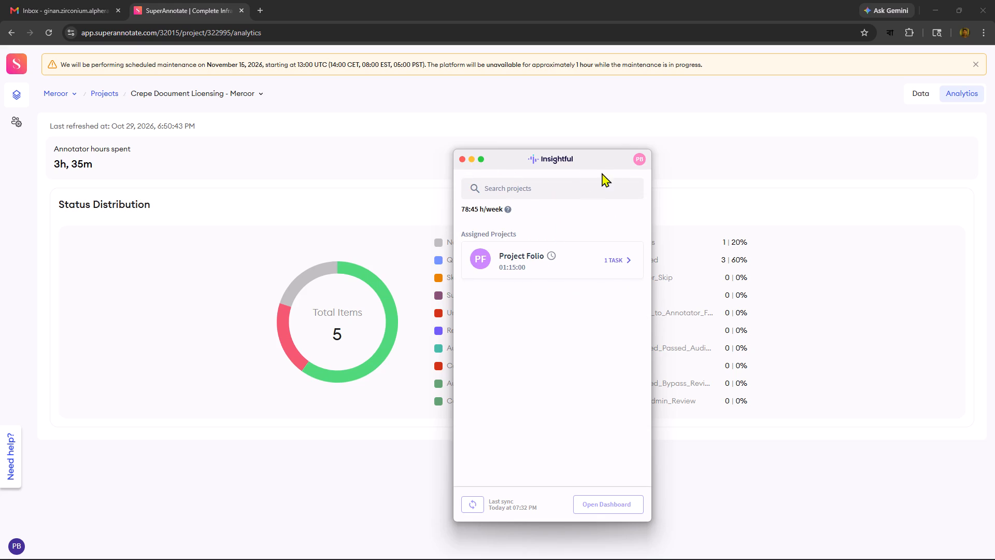
Close the Insightful time tracker window so the project's Status Distribution analytics are uncovered.
left_click(462, 160)
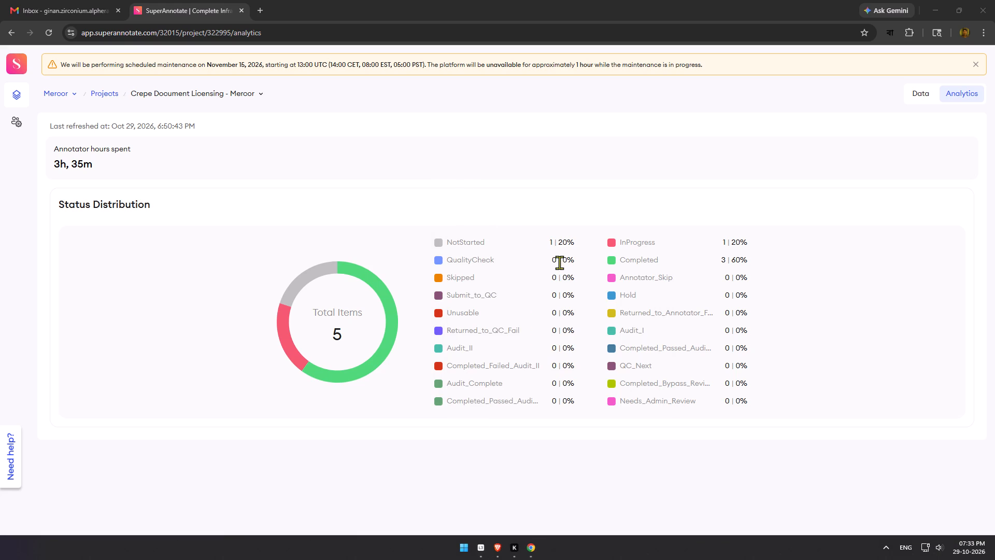
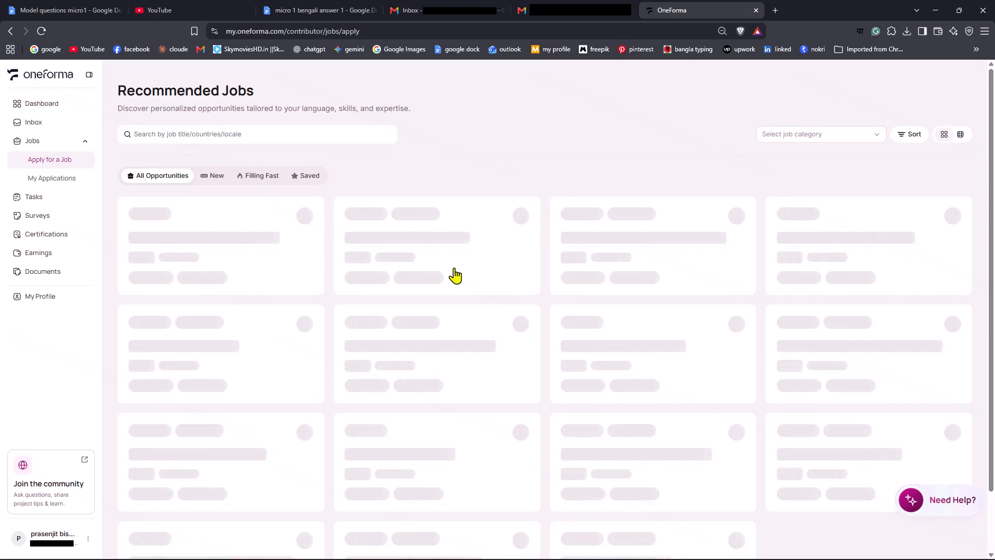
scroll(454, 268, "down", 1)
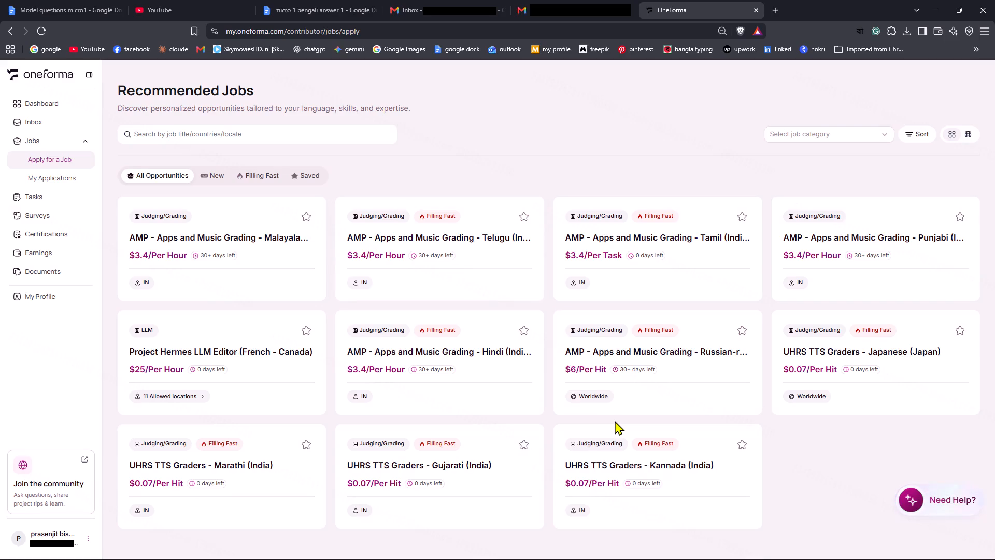
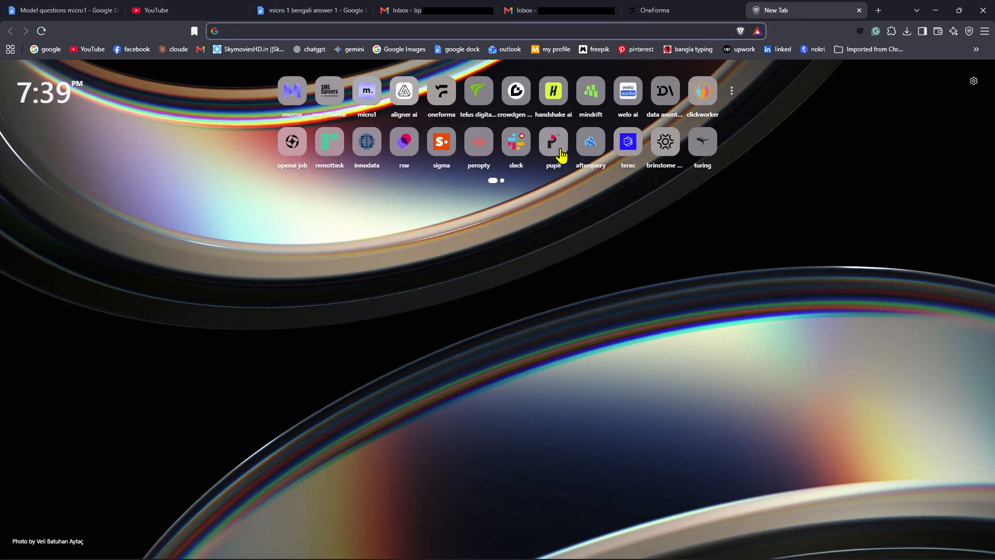
Open the Sigma careers dashboard and look through the submitted applications and the latest job listings.
left_click(434, 138)
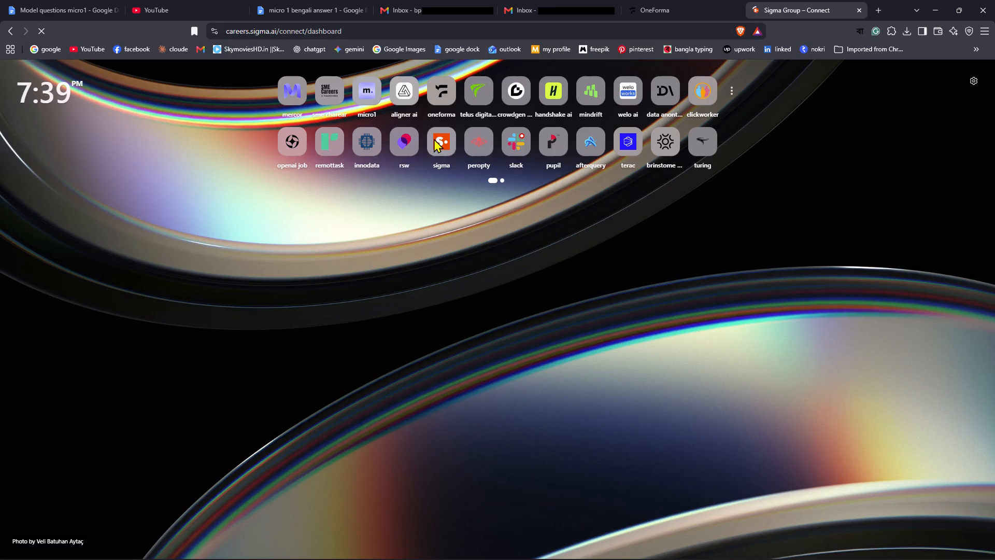
scroll(439, 271, "down", 5)
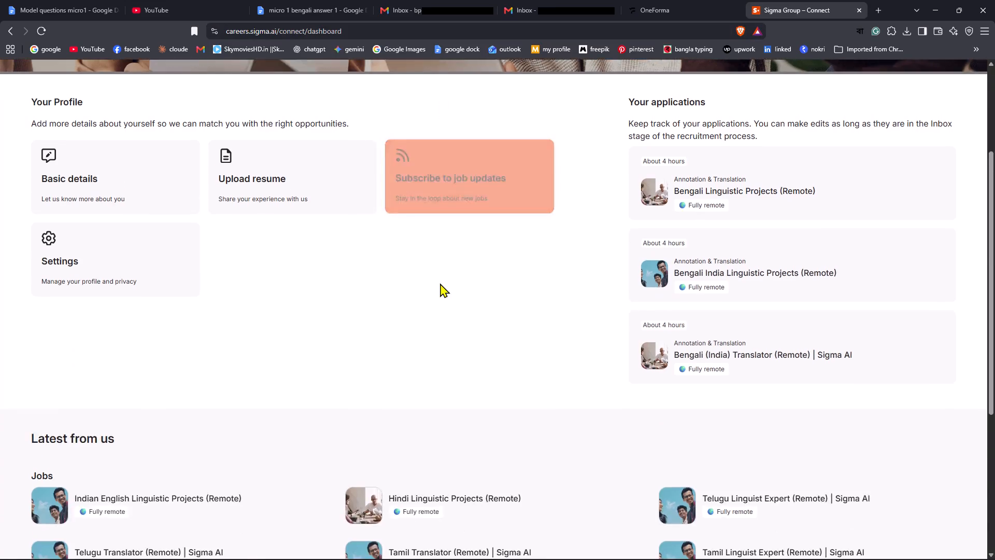
scroll(440, 283, "down", 2)
scroll(440, 283, "up", 13)
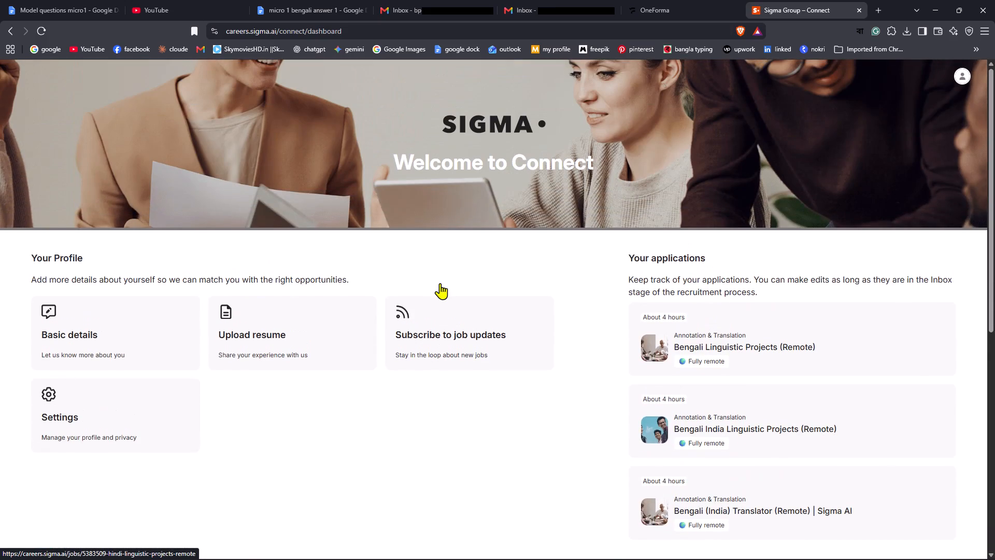
scroll(440, 283, "down", 3)
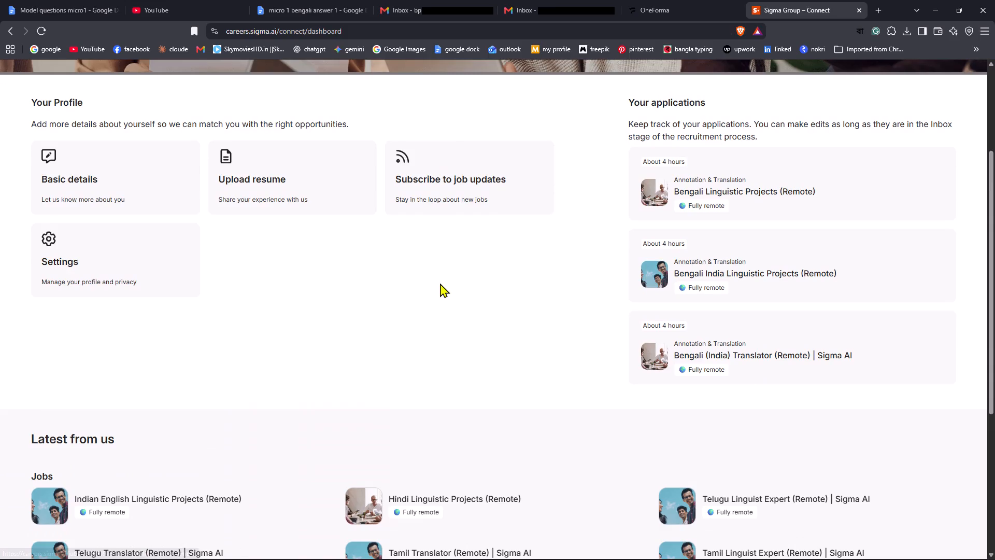
scroll(440, 283, "down", 6)
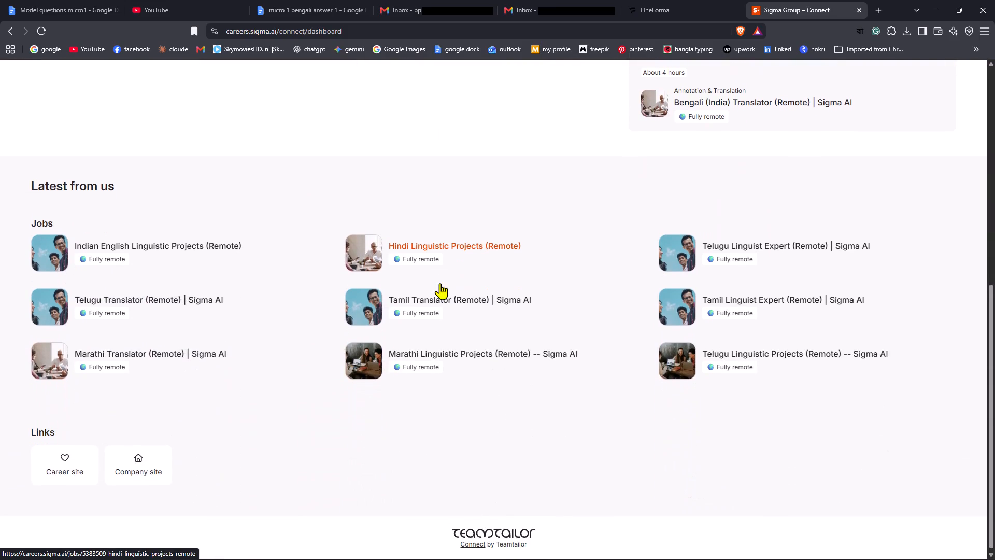